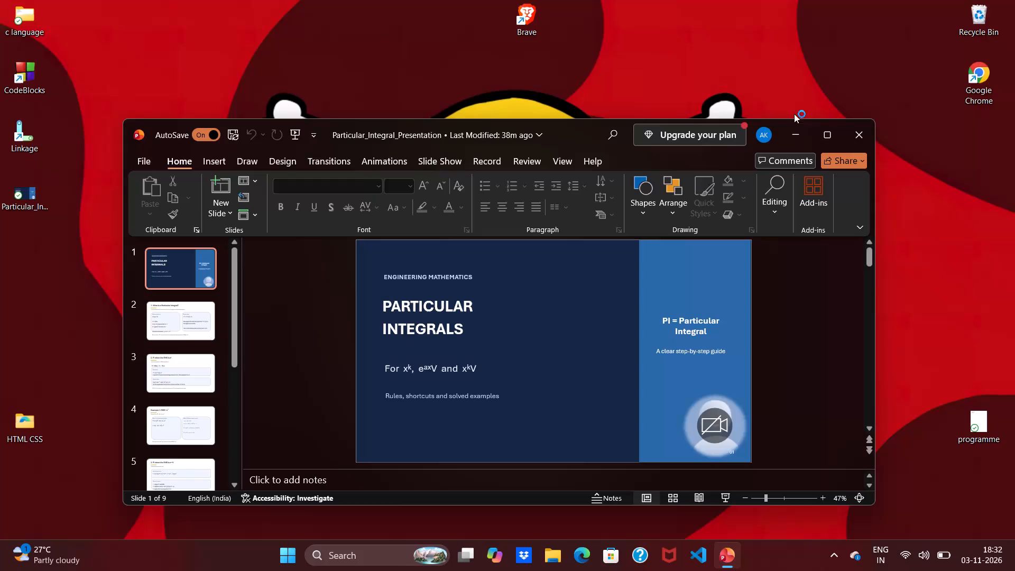
Maximize the Particular_Integral_Presentation window so that it fills the whole screen.
{"action": "left_click", "coordinate": [838, 124]}
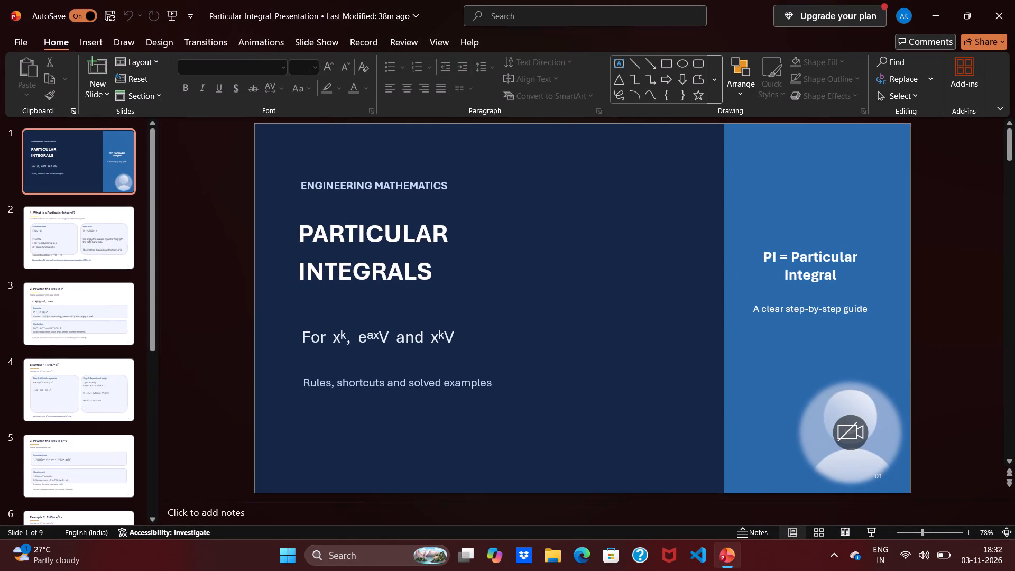
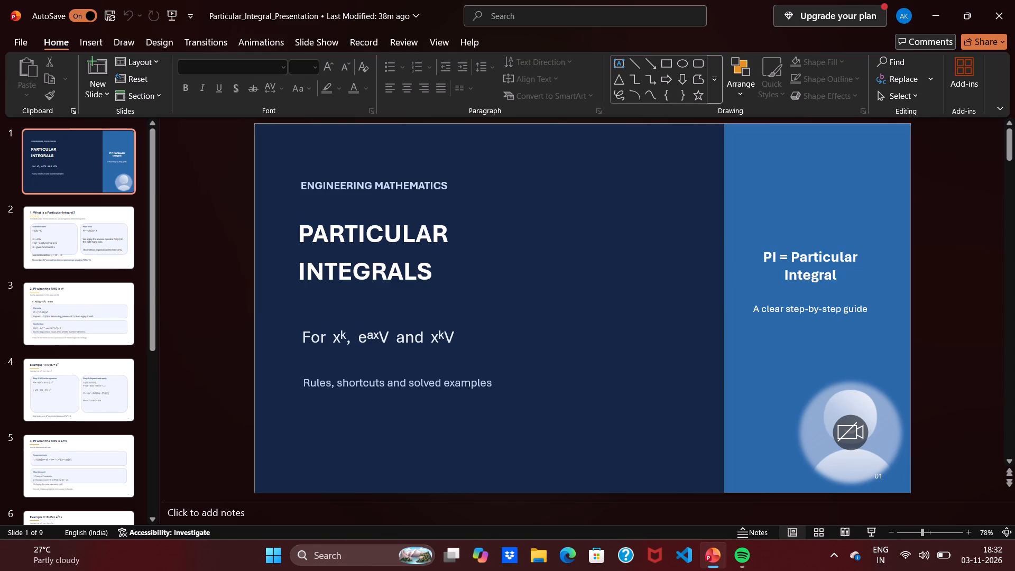
Insert a Cameo camera feed on the title slide and give it the soft-edged circular camera style.
{"action": "left_click", "coordinate": [91, 48]}
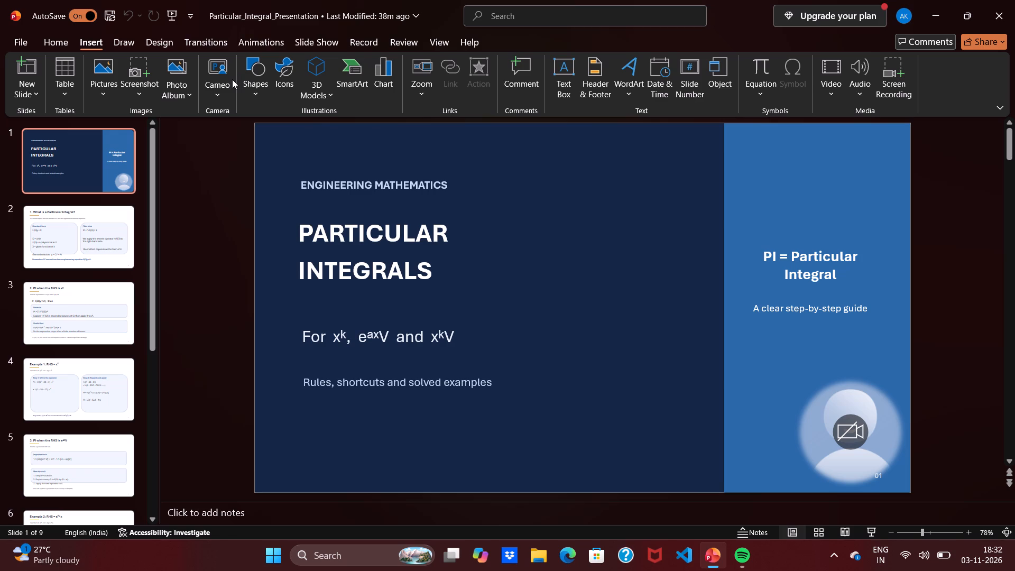
{"action": "left_click", "coordinate": [217, 77]}
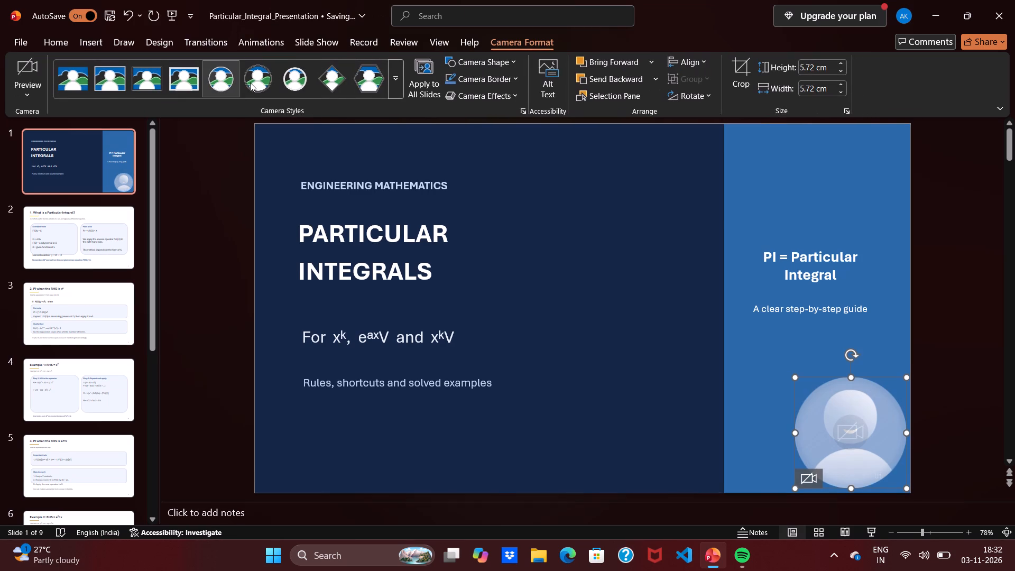
{"action": "left_click", "coordinate": [300, 83]}
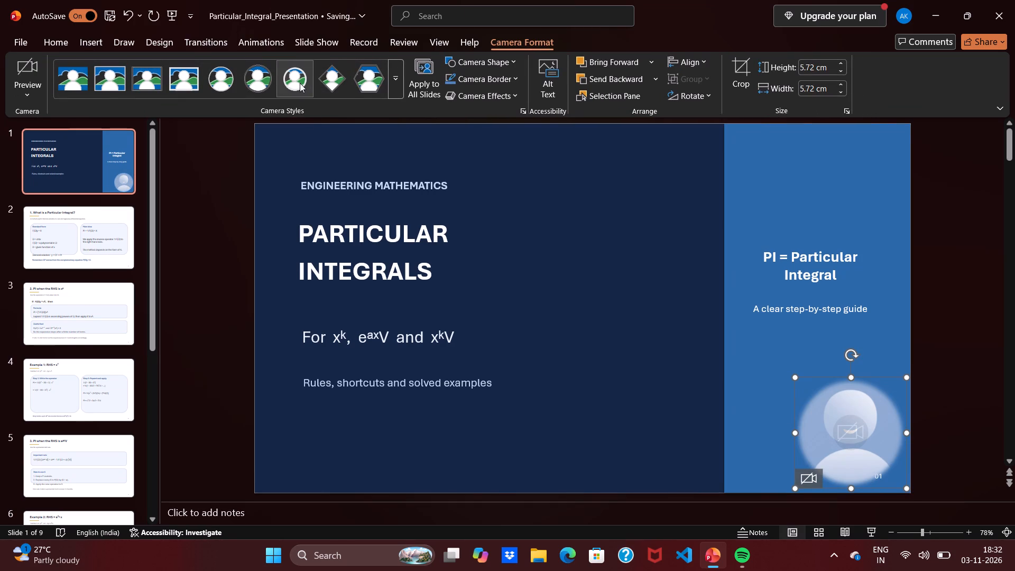
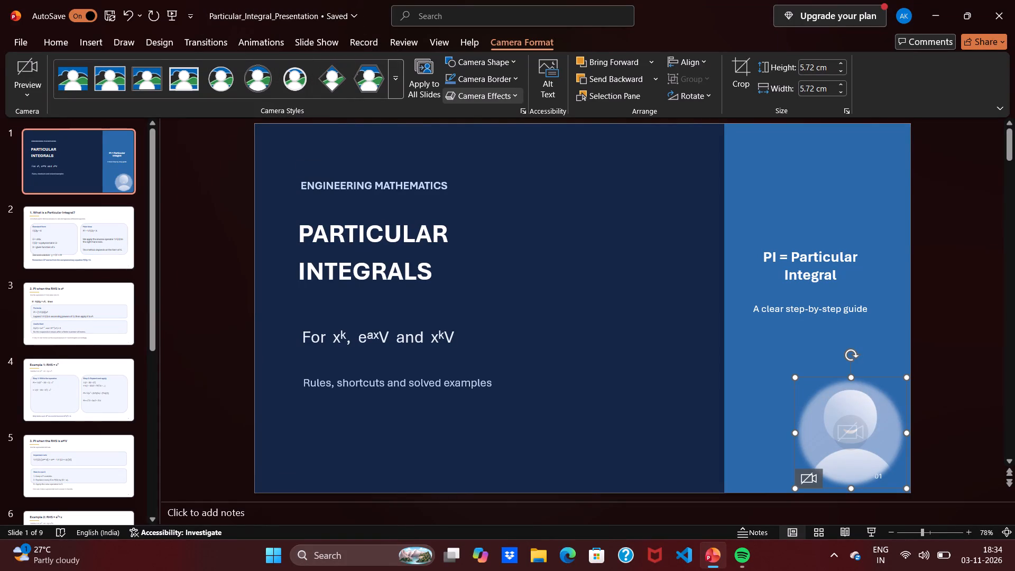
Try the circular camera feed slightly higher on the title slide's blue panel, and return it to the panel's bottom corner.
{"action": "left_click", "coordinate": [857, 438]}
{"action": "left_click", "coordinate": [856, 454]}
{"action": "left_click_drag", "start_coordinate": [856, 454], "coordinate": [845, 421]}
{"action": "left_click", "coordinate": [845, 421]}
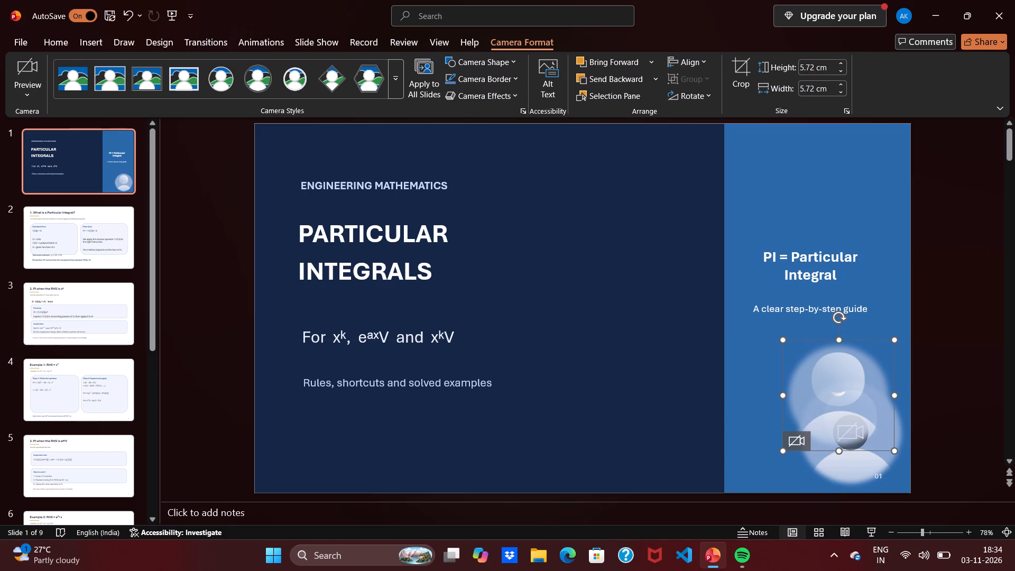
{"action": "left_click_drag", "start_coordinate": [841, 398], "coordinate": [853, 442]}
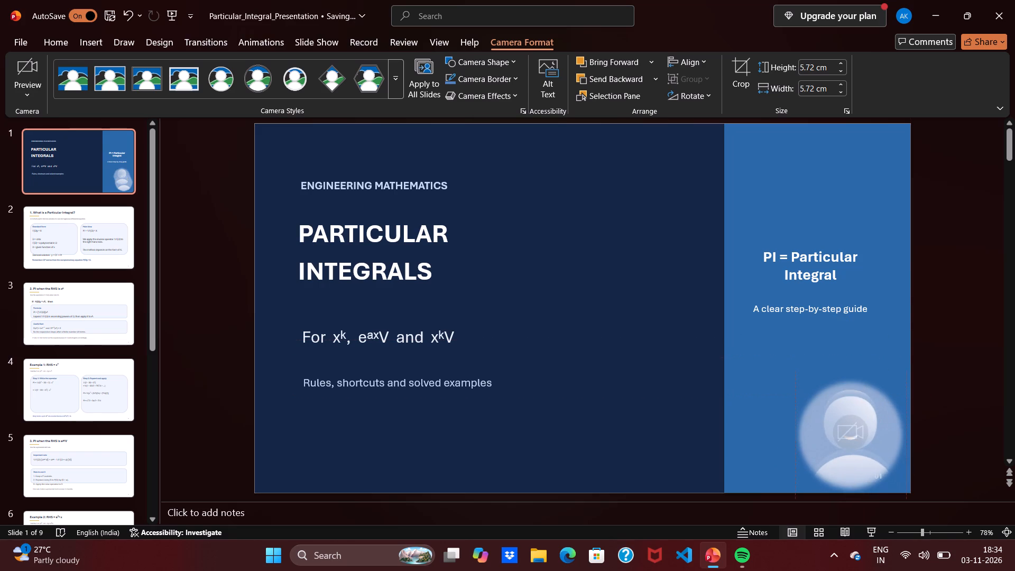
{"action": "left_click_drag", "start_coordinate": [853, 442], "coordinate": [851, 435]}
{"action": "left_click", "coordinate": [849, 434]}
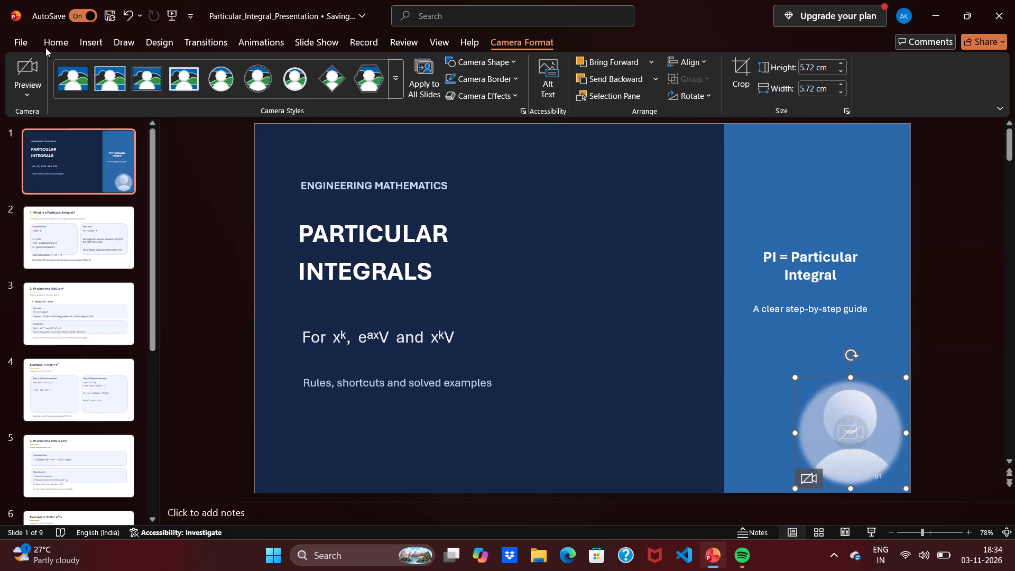
Insert another Cameo camera feed on the title slide.
{"action": "left_click", "coordinate": [97, 45]}
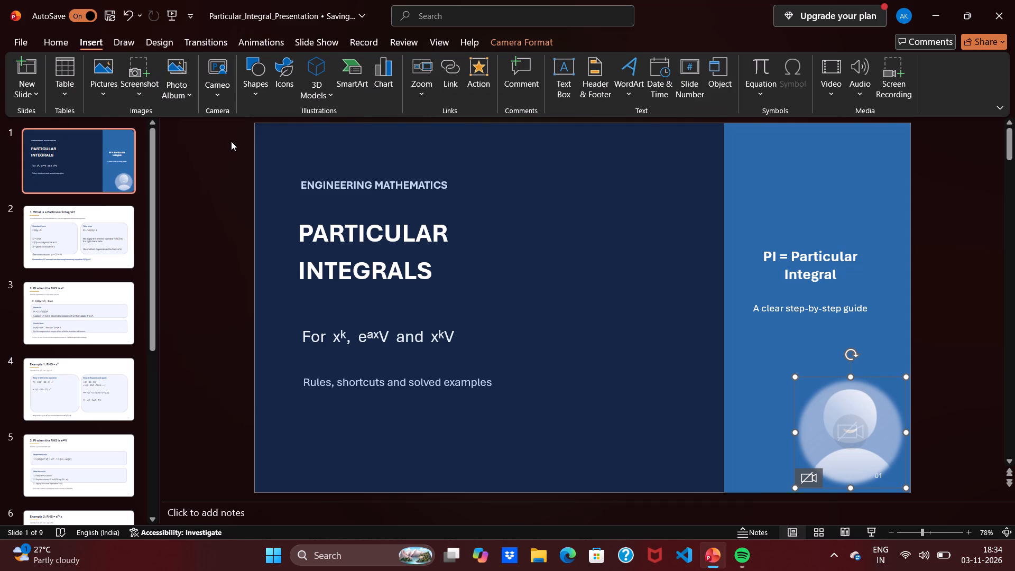
{"action": "left_click", "coordinate": [227, 68]}
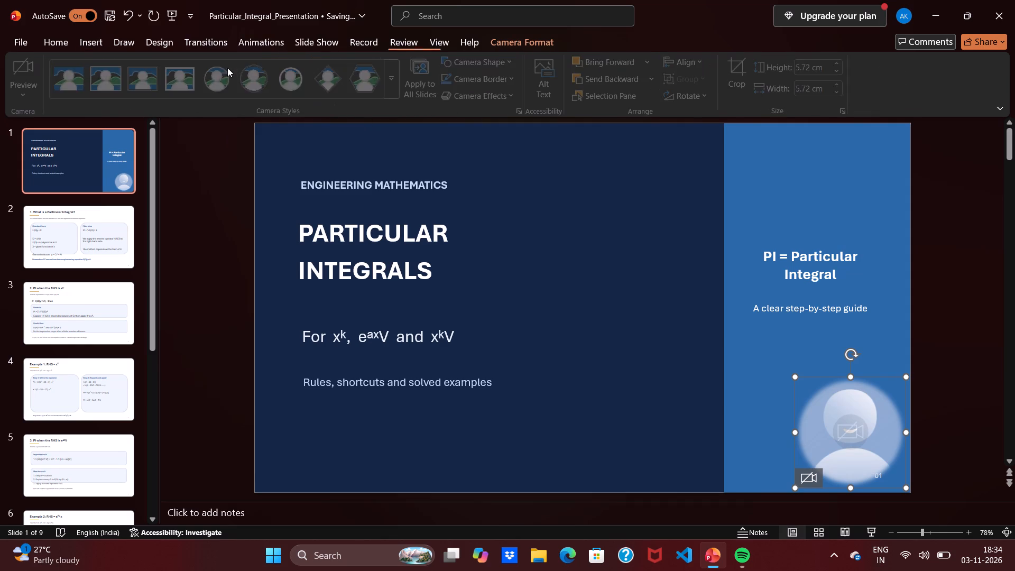
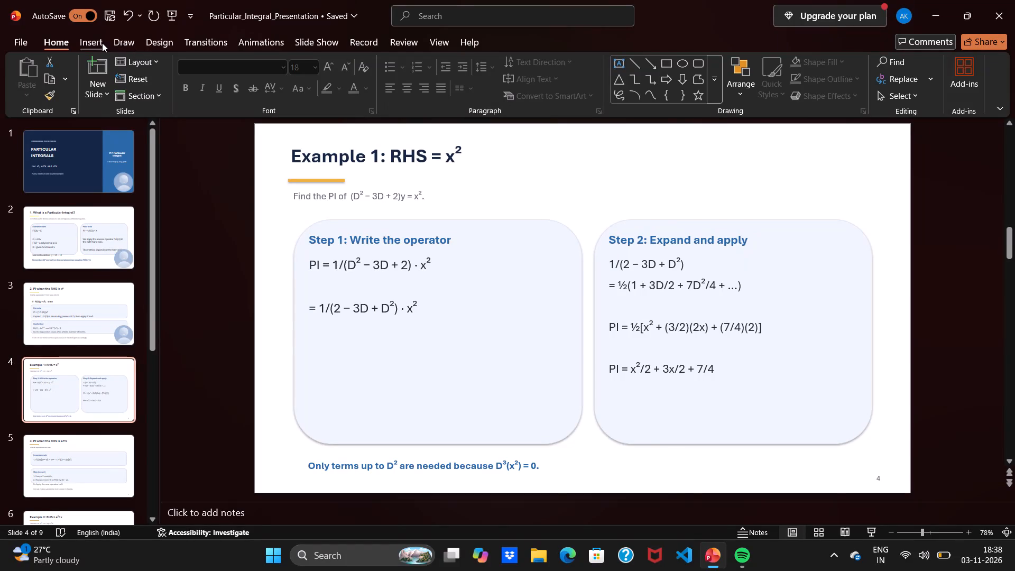
Insert a Cameo camera feed on slide 4, "Example 1: RHS = x²".
{"action": "left_click", "coordinate": [101, 43]}
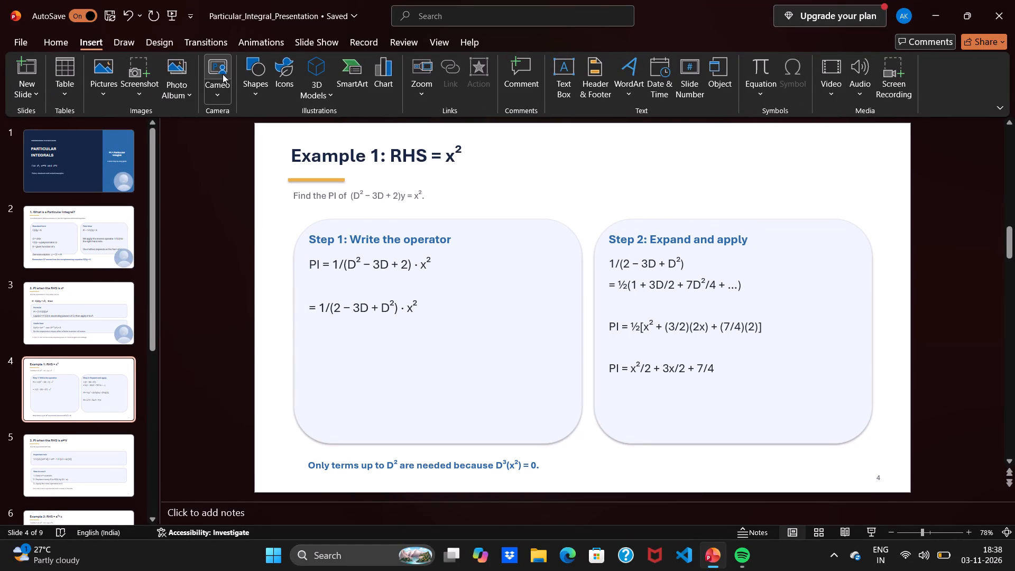
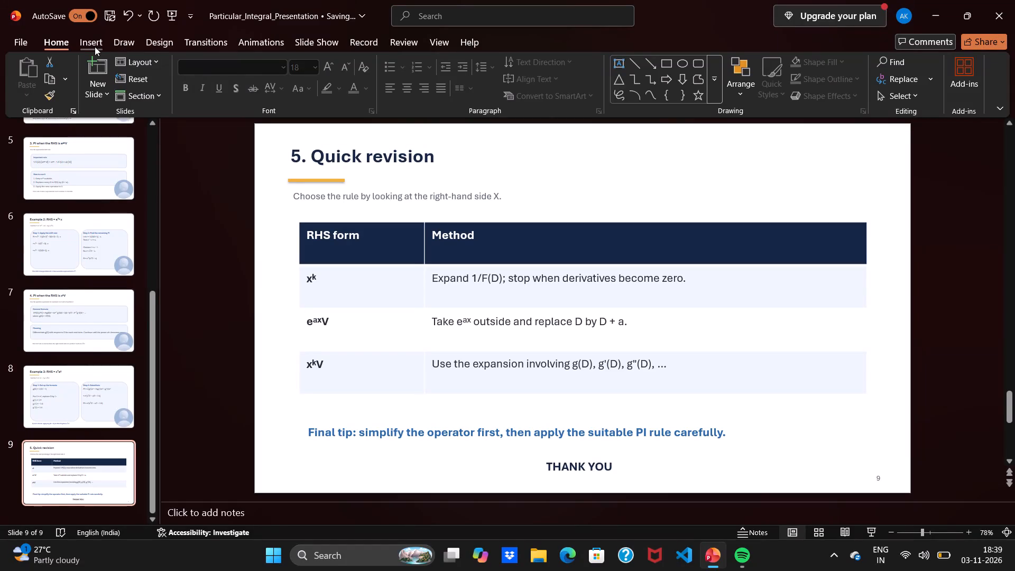
Insert a Cameo camera feed on slide 9, "5. Quick revision".
{"action": "left_click", "coordinate": [94, 47]}
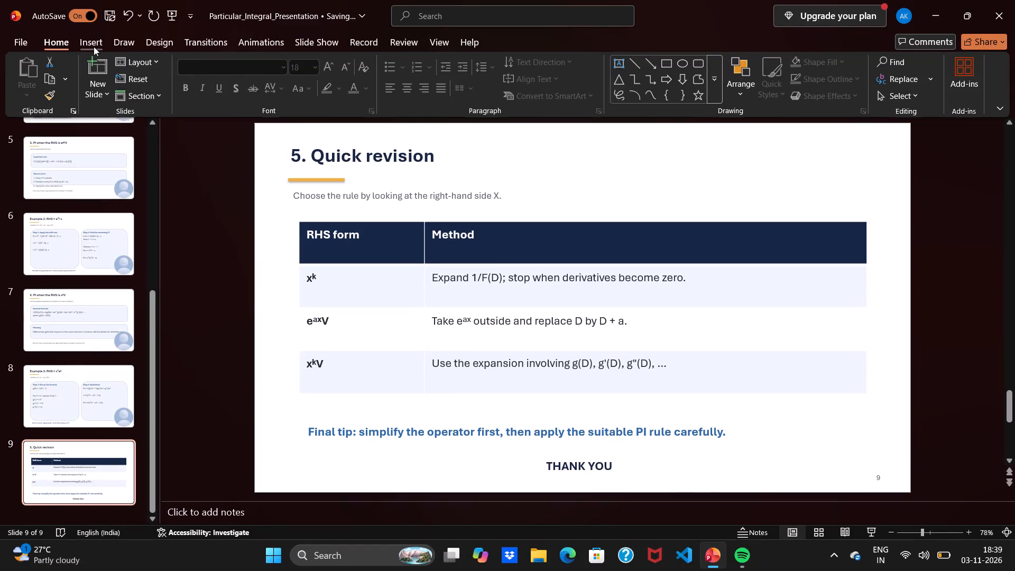
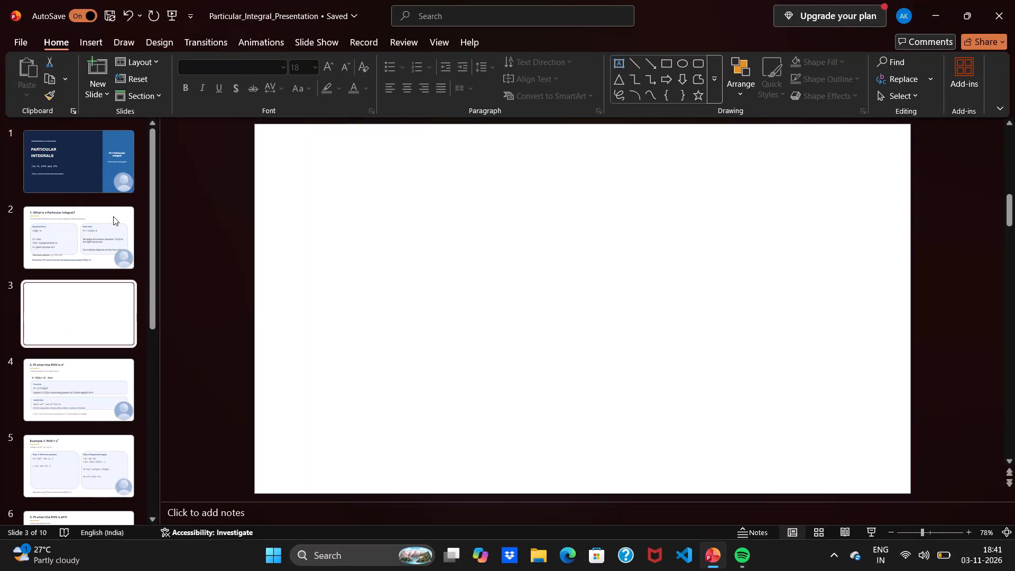
Bring up the recording and camera tools and select the blank slide 3.
{"action": "left_click", "coordinate": [368, 49]}
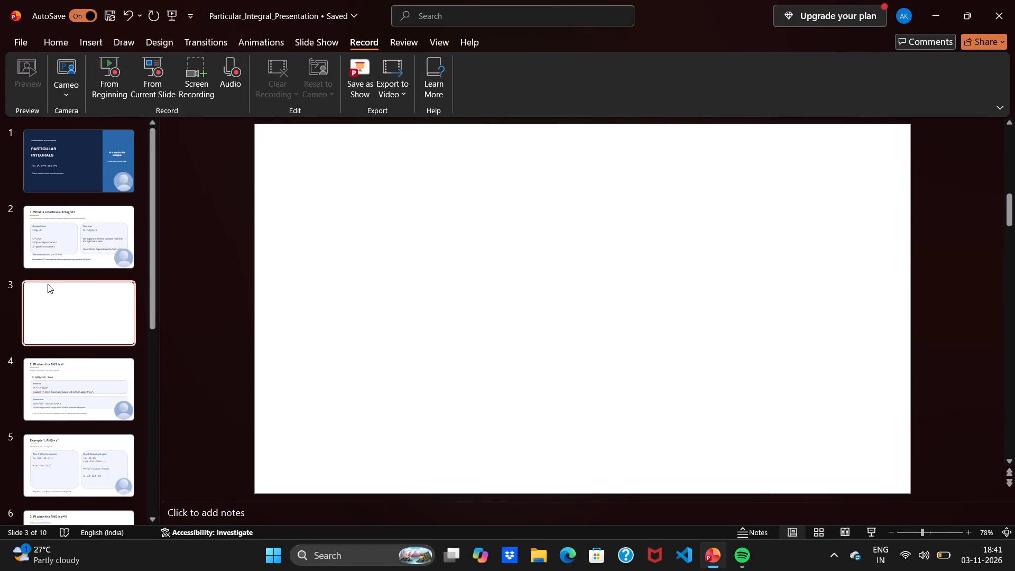
{"action": "left_click", "coordinate": [70, 318]}
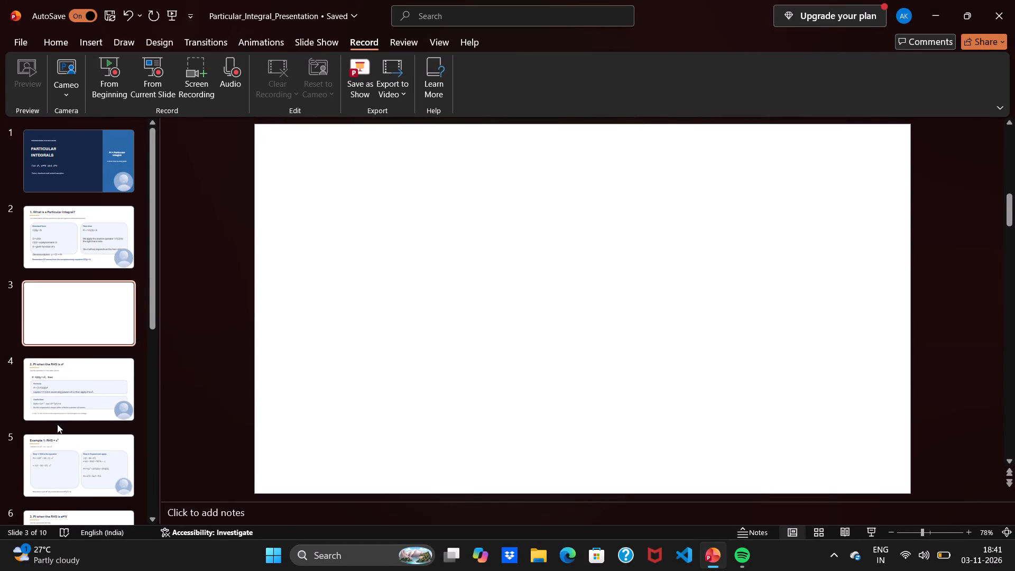
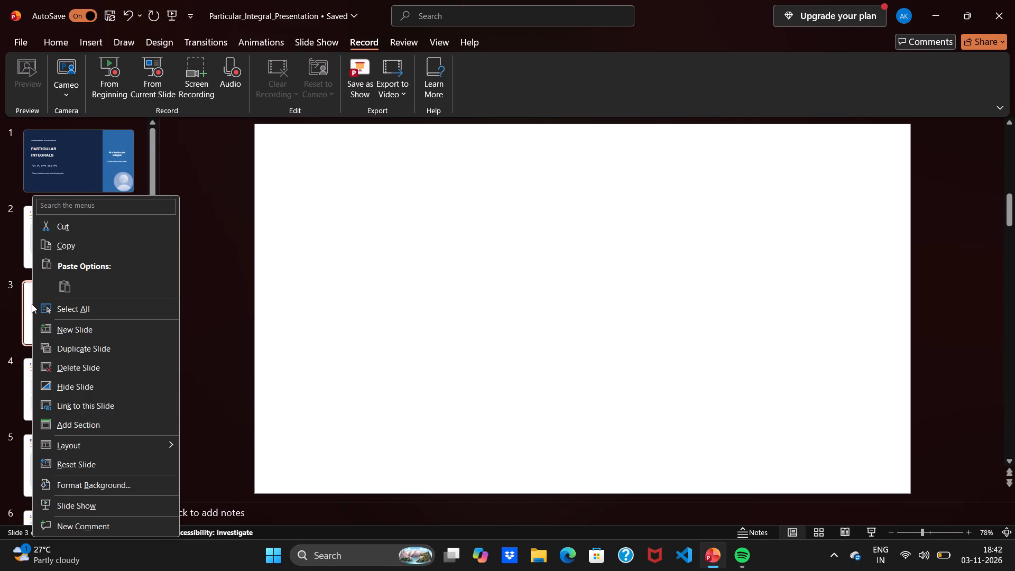
Cut the blank slide 3 out of the presentation.
{"action": "left_click", "coordinate": [89, 224]}
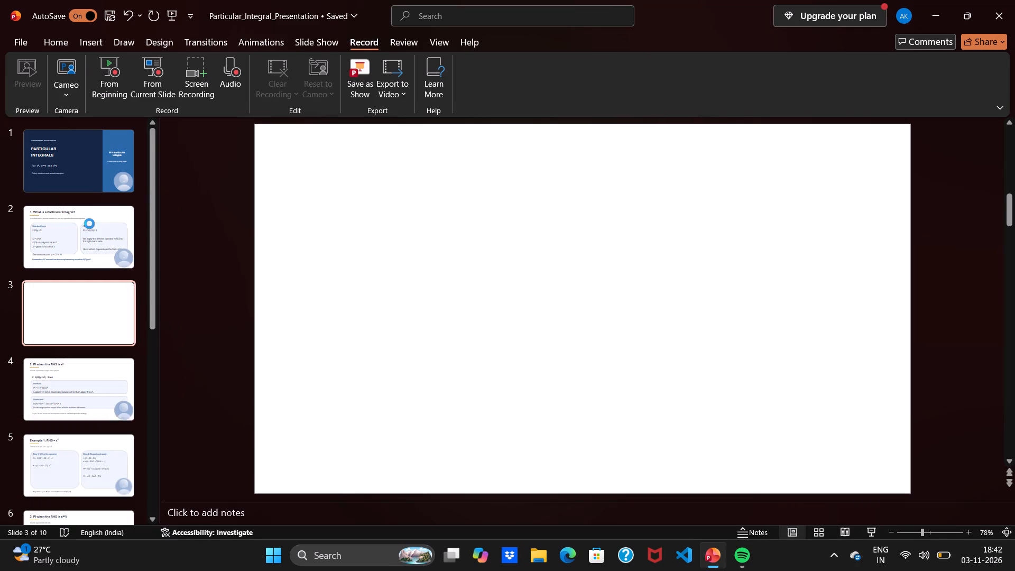
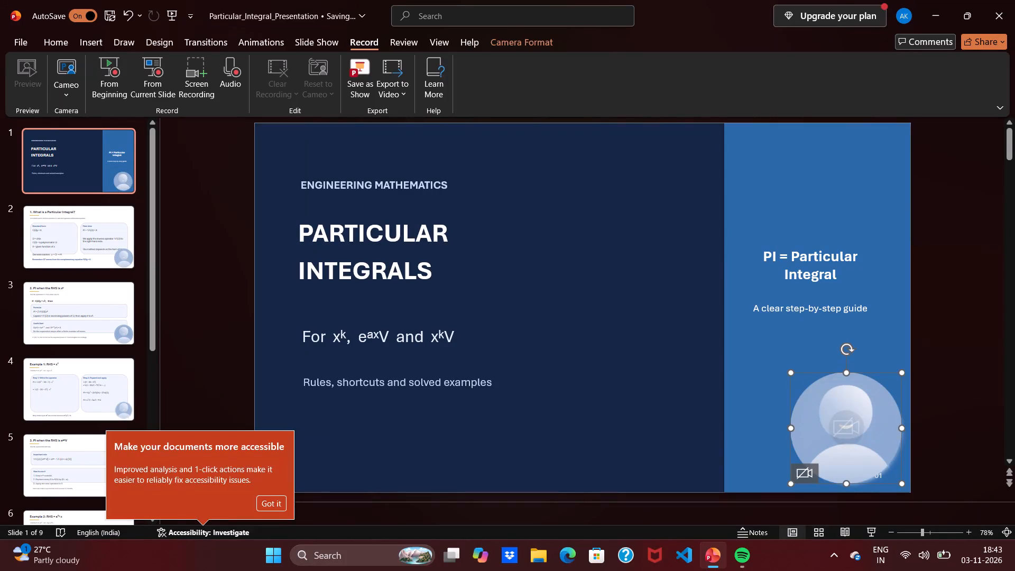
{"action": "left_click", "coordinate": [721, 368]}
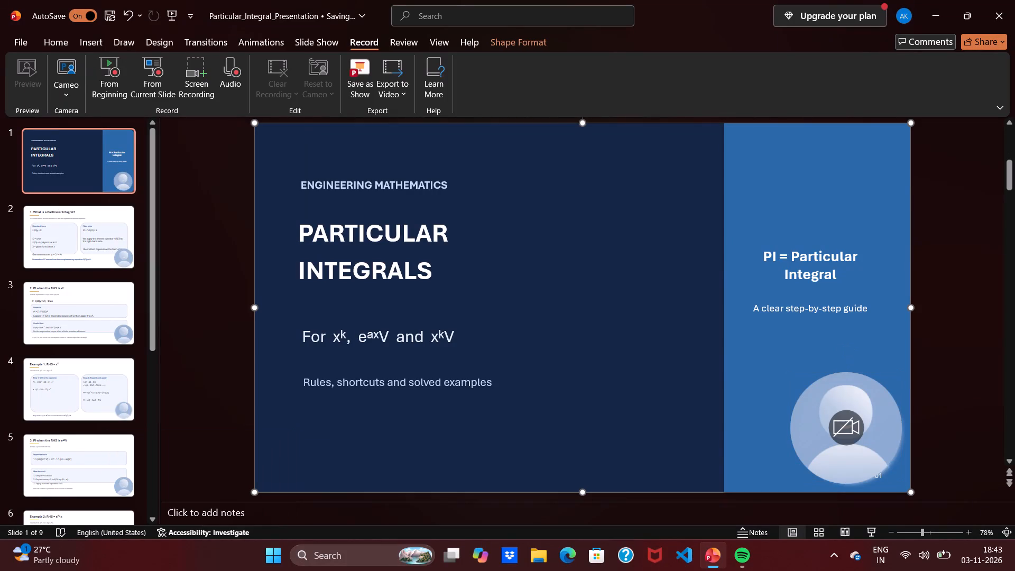
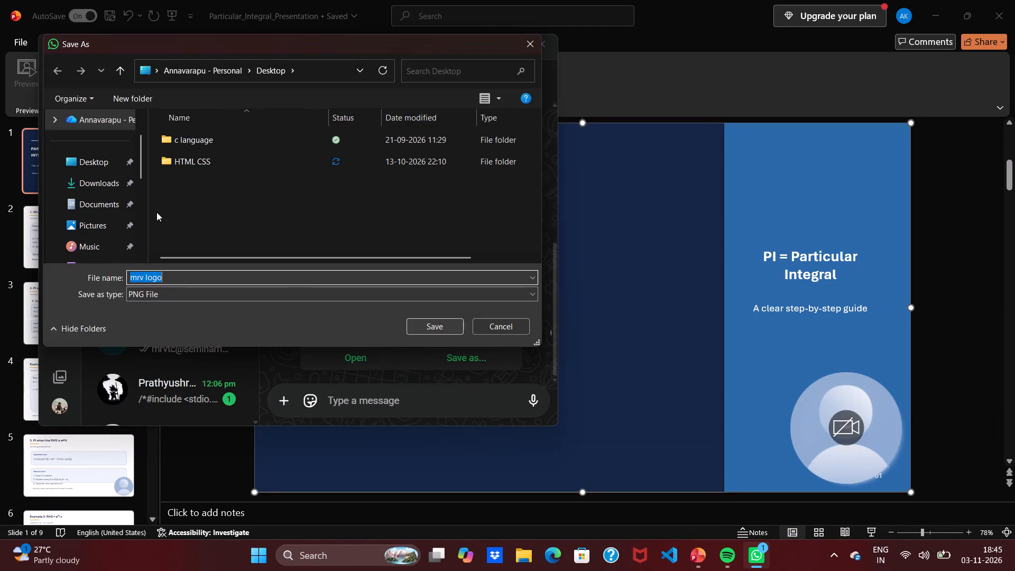
Choose the Screenshots folder inside Pictures as the save location for the "mrv logo" PNG file from WhatsApp.
{"action": "left_click", "coordinate": [105, 185]}
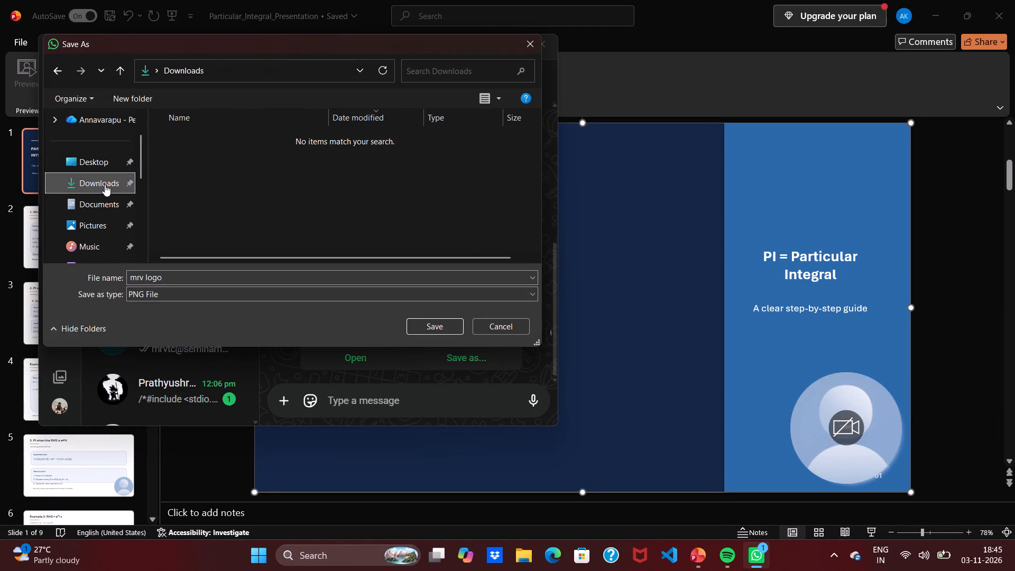
{"action": "left_click", "coordinate": [91, 219]}
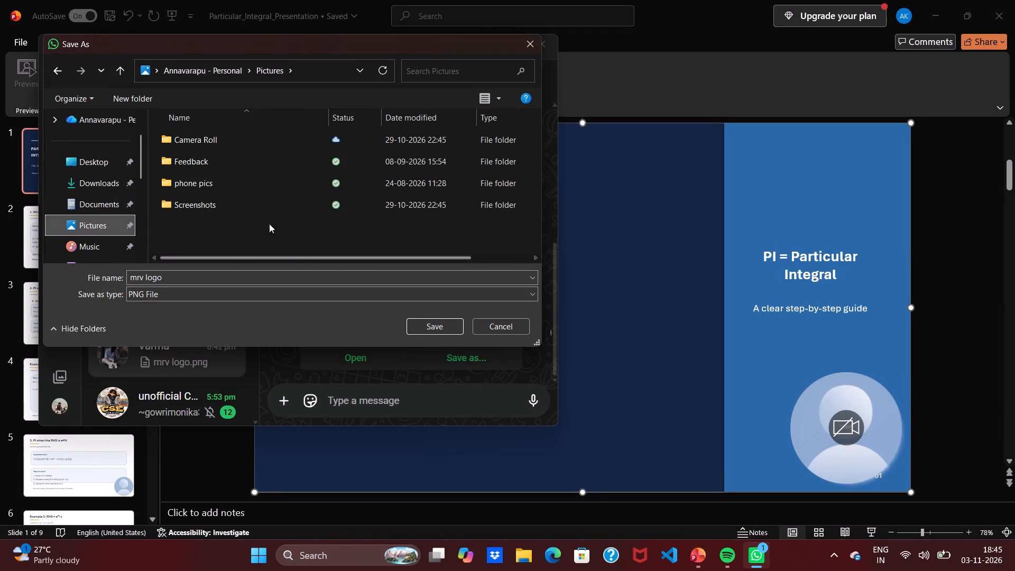
{"action": "left_click", "coordinate": [242, 202]}
{"action": "double_click", "coordinate": [242, 202]}
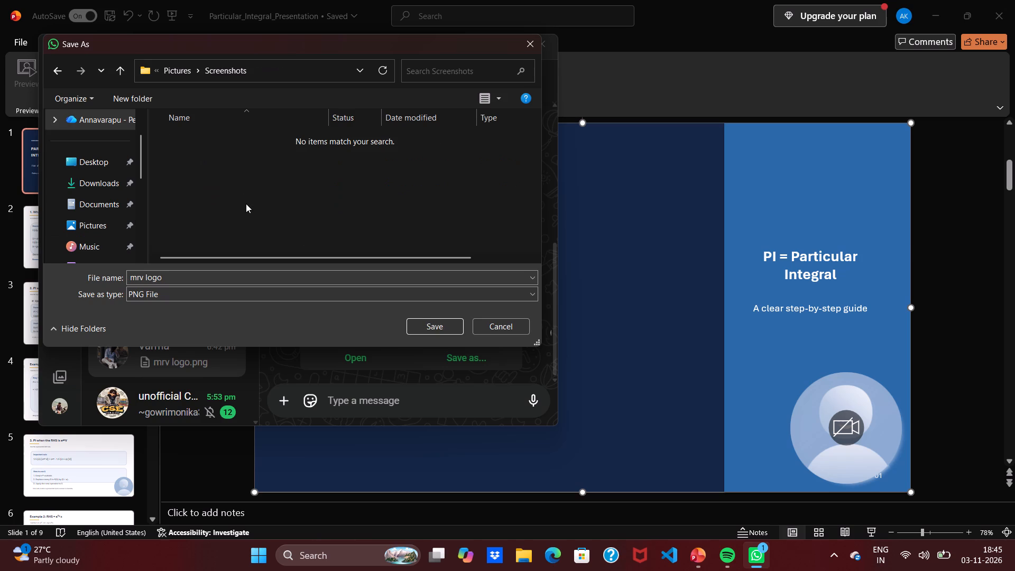
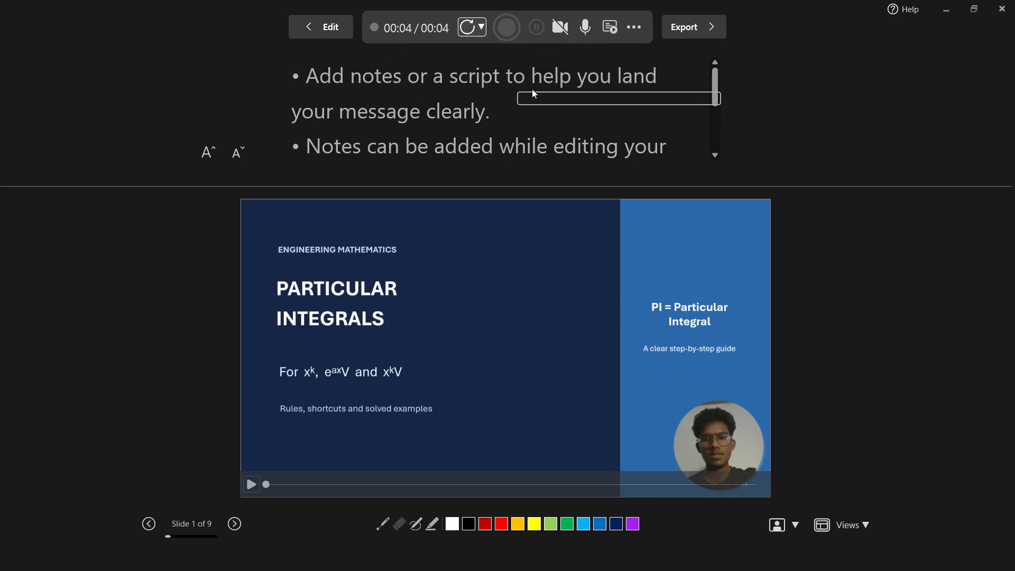
Open the Retake Video options for the recording on the title slide, "Particular Integrals".
{"action": "left_click", "coordinate": [470, 26]}
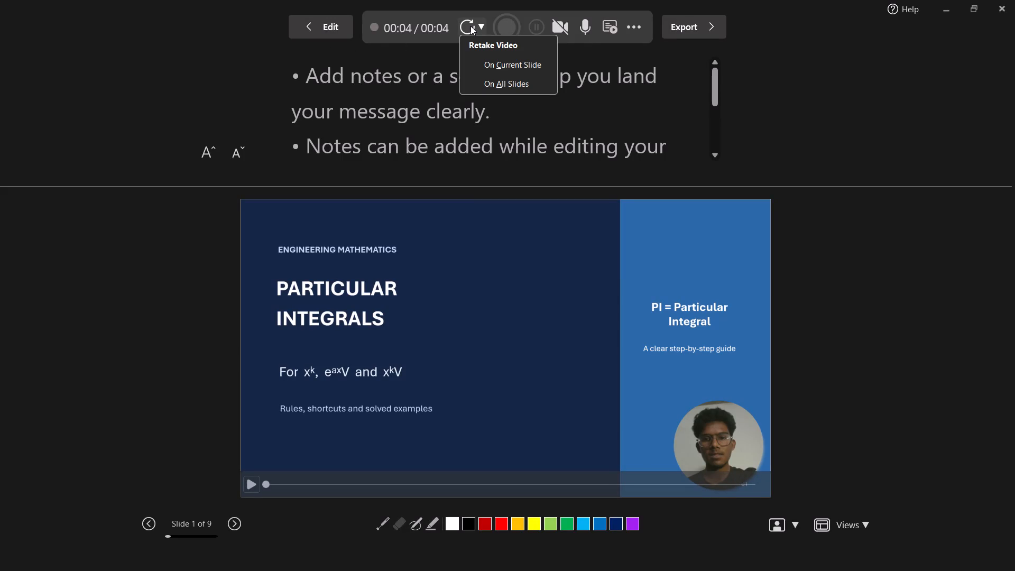
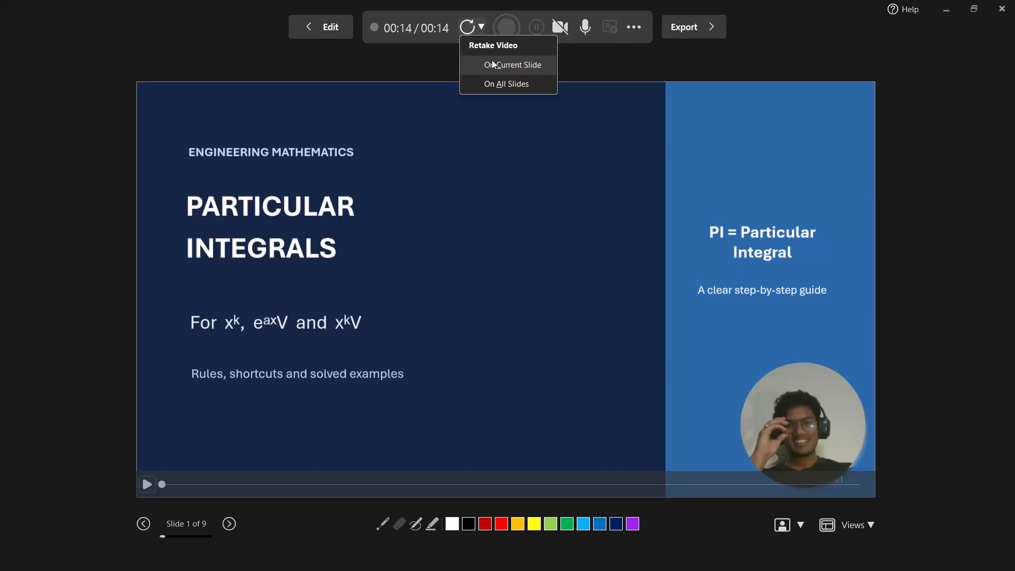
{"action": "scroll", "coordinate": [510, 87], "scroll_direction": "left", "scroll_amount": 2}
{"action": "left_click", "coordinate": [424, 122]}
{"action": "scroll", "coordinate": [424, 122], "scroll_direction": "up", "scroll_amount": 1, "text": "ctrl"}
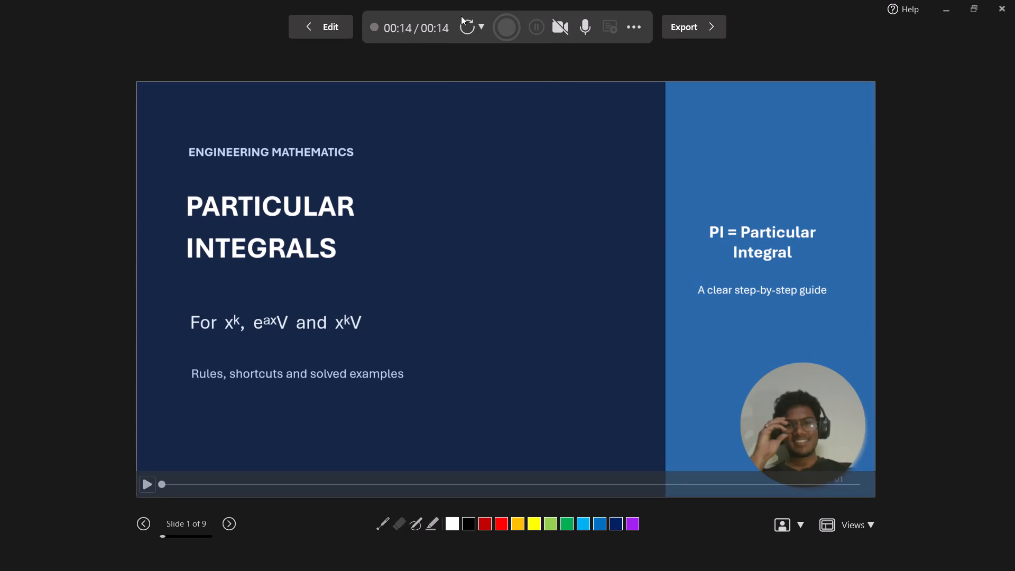
Reopen the Retake Video options for the recording on the "Particular Integrals" title slide.
{"action": "left_click", "coordinate": [467, 16]}
{"action": "left_click", "coordinate": [472, 19]}
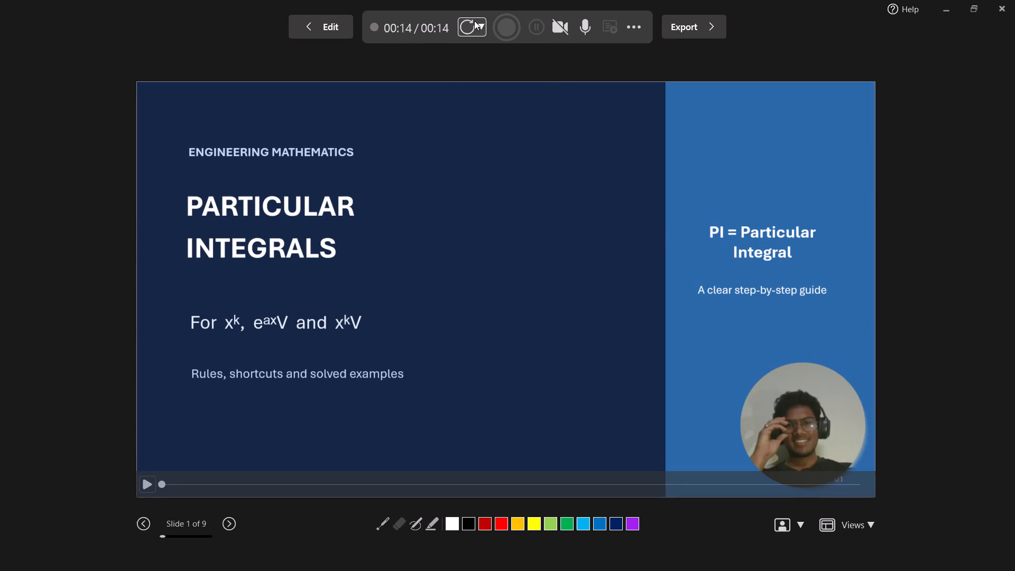
{"action": "left_click", "coordinate": [474, 21]}
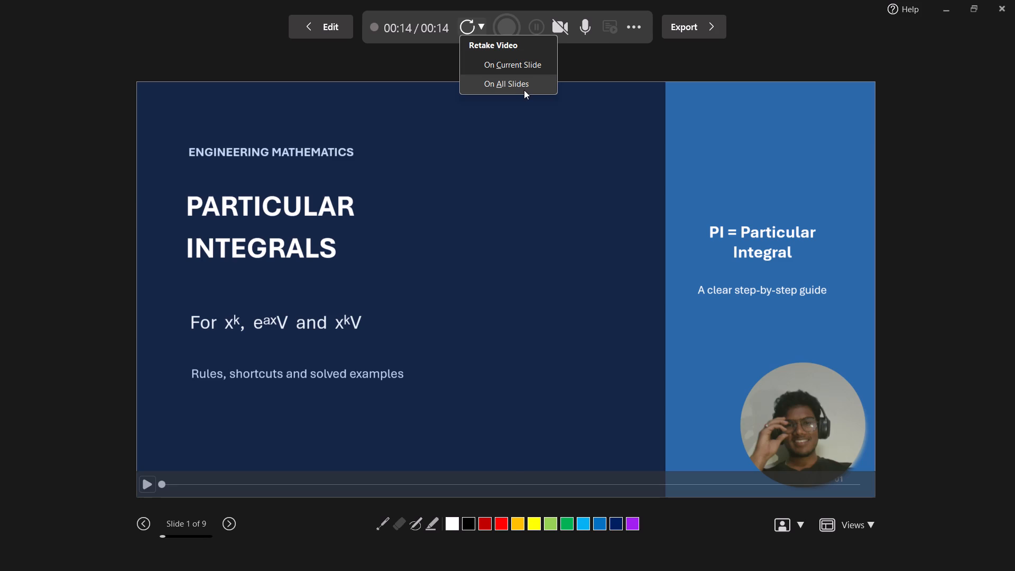
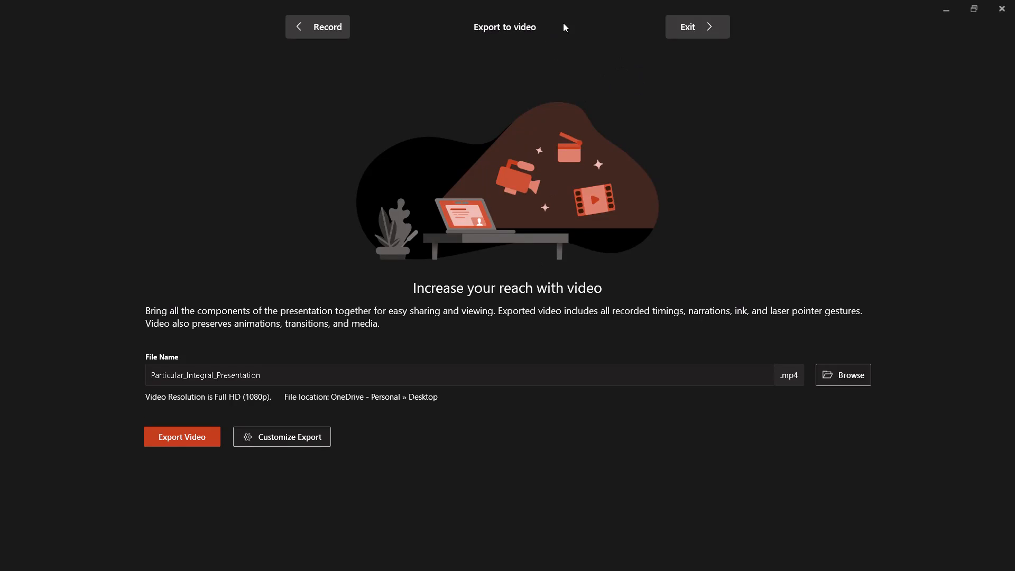
Exit the video export screen without exporting and return to editing the presentation.
{"action": "left_click", "coordinate": [675, 17]}
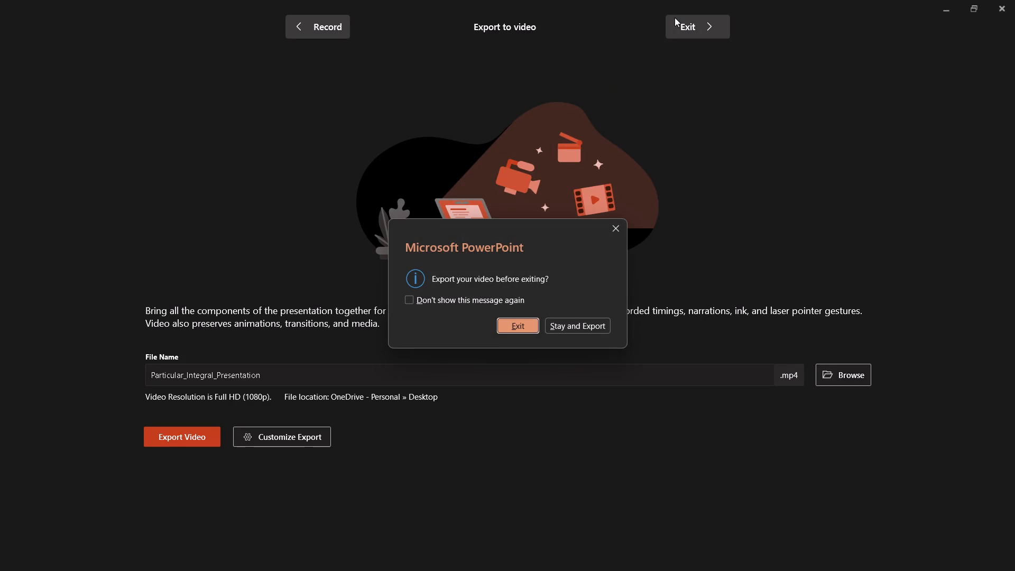
{"action": "left_click", "coordinate": [507, 321]}
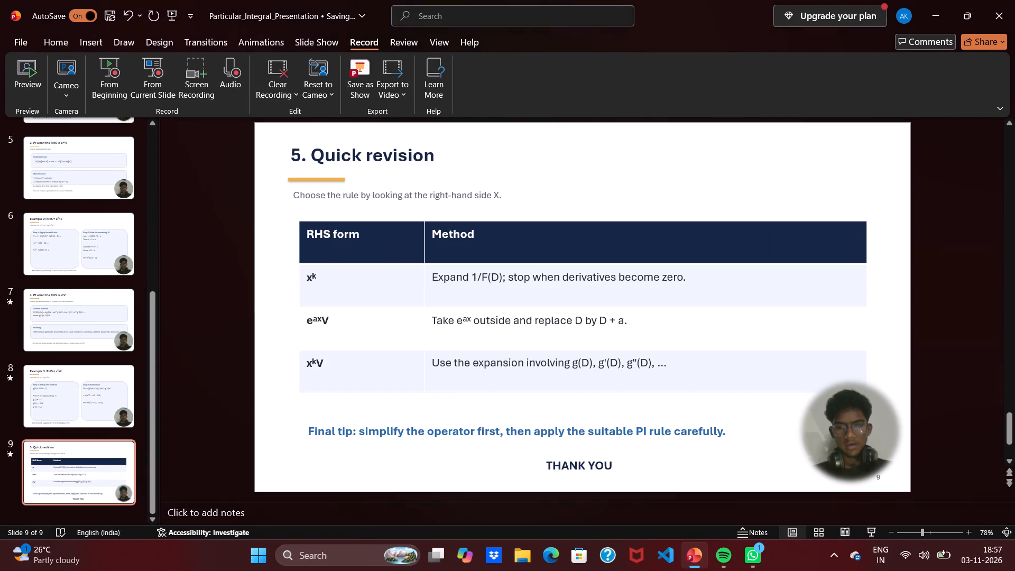
Reopen the recording view from the beginning on the "Particular Integrals" title slide and call up the video retake.
{"action": "scroll", "coordinate": [12, 174], "scroll_direction": "up", "scroll_amount": 7}
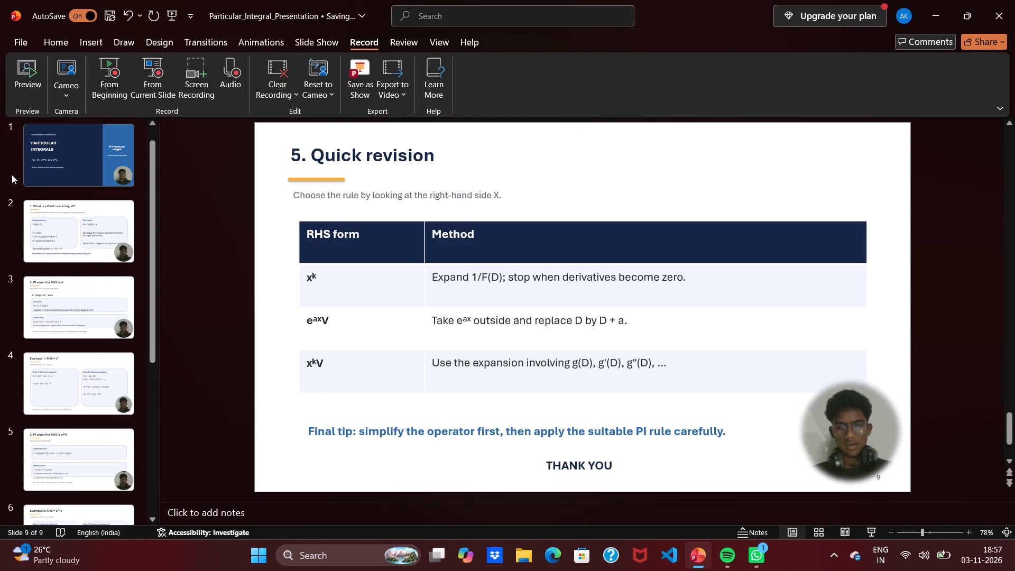
{"action": "left_click", "coordinate": [55, 141]}
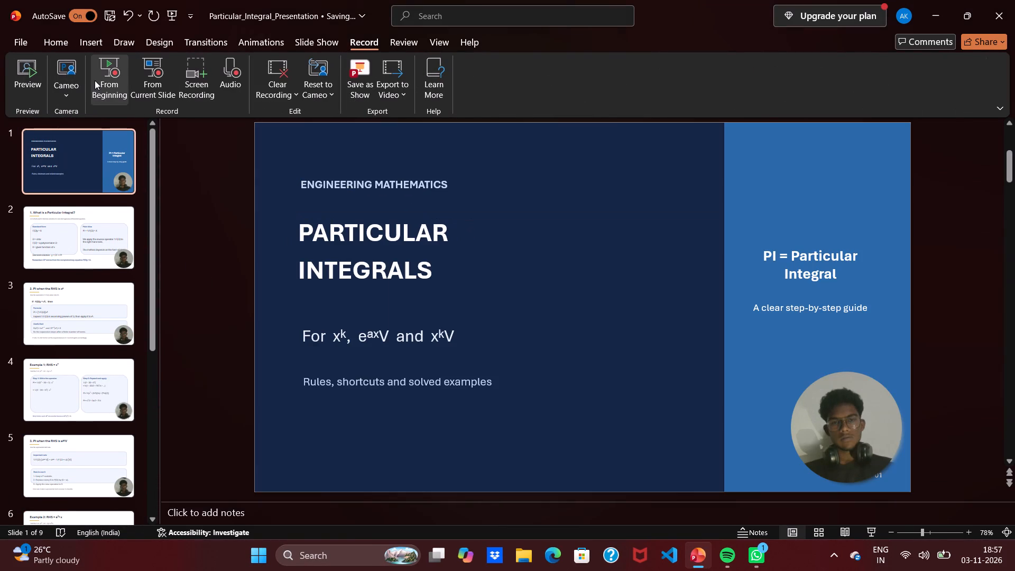
{"action": "left_click", "coordinate": [95, 80]}
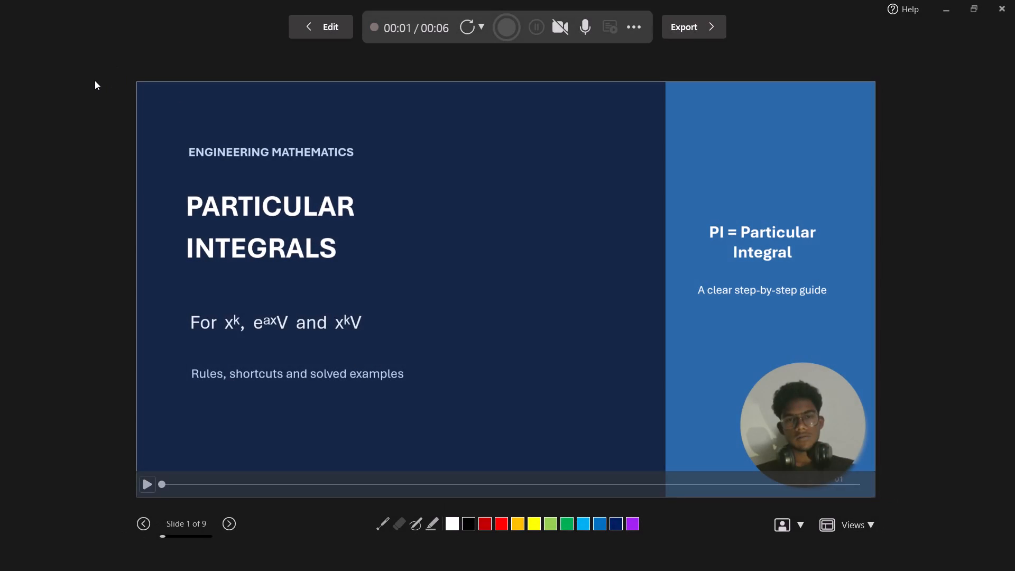
{"action": "left_click", "coordinate": [469, 28]}
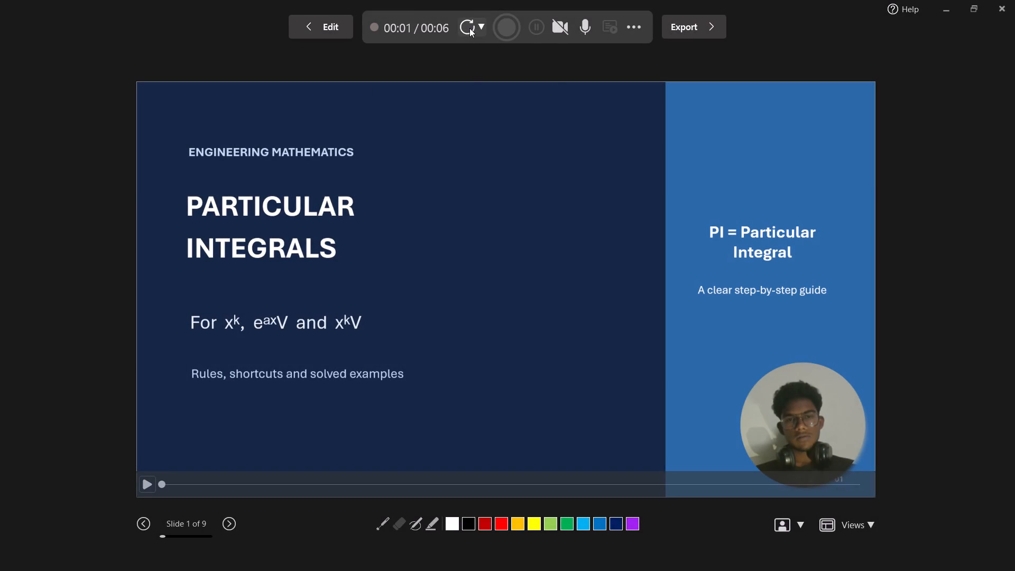
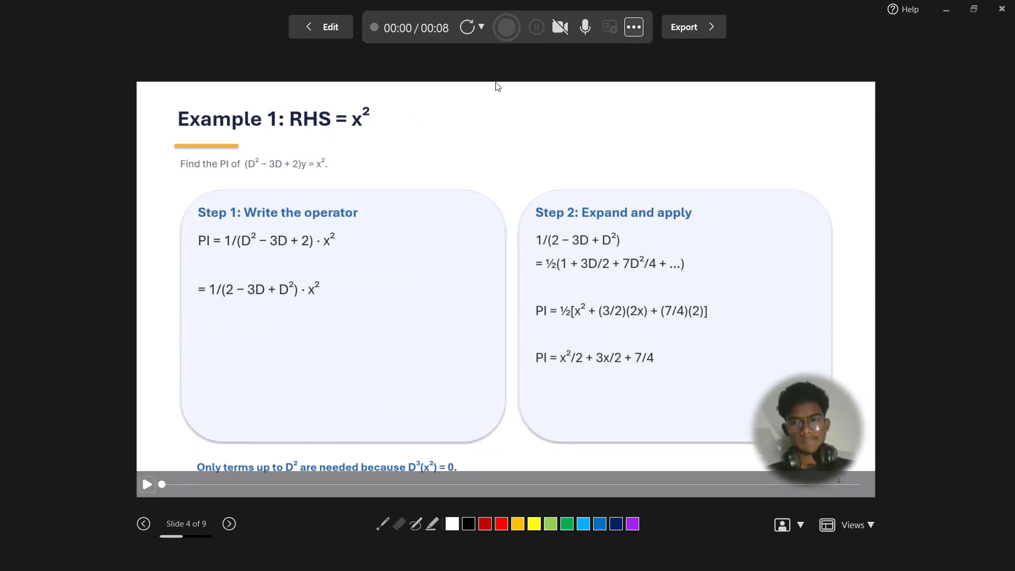
Go back to the "Particular Integrals" title slide in the recording view and bring up the video retake options.
{"action": "key", "text": "Left"}
{"action": "key", "text": "Left"}
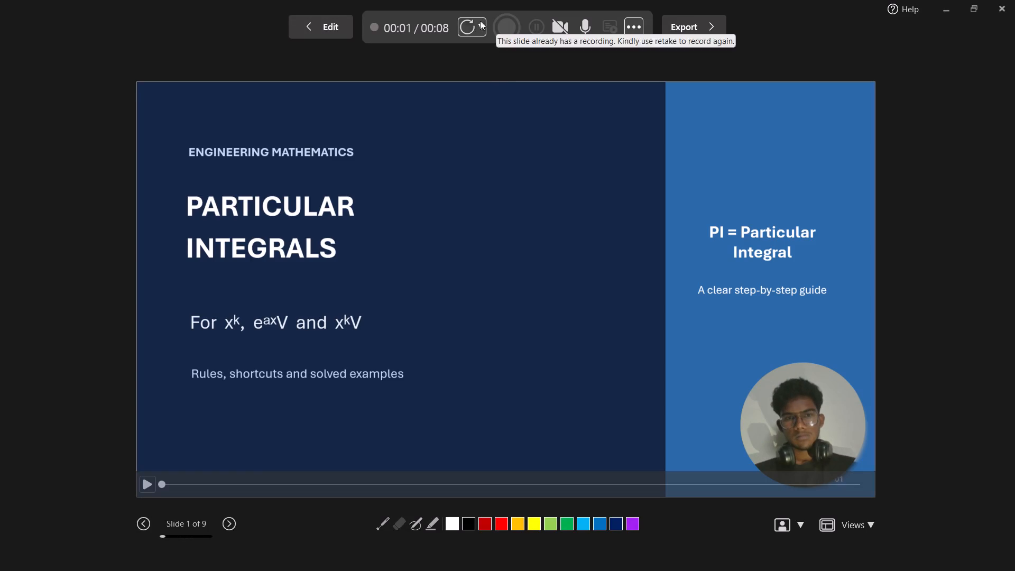
{"action": "left_click", "coordinate": [466, 23]}
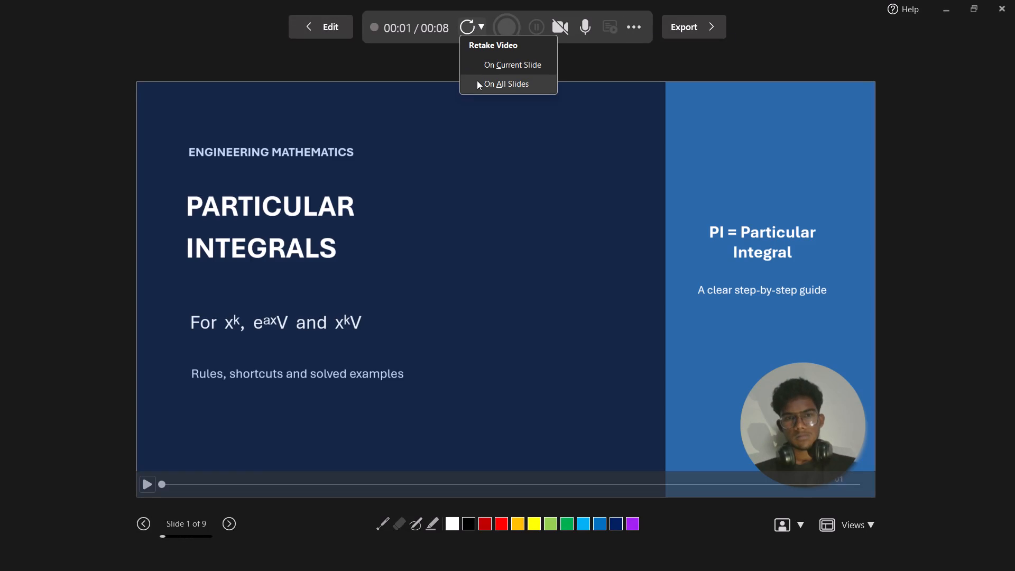
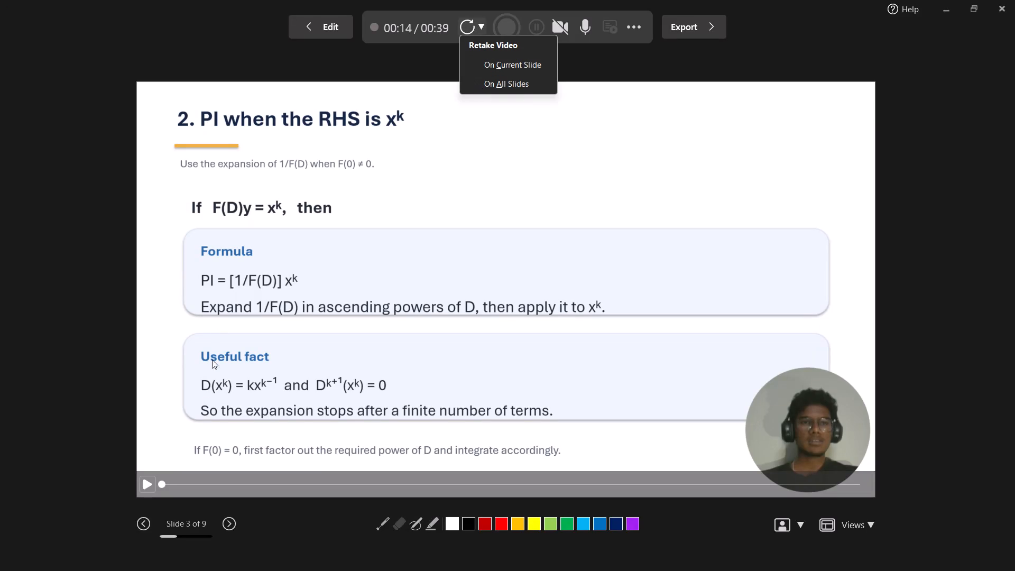
Dismiss the retake options and preview the recorded video on slide 3, "PI when the RHS is x^k".
{"action": "left_click", "coordinate": [148, 489]}
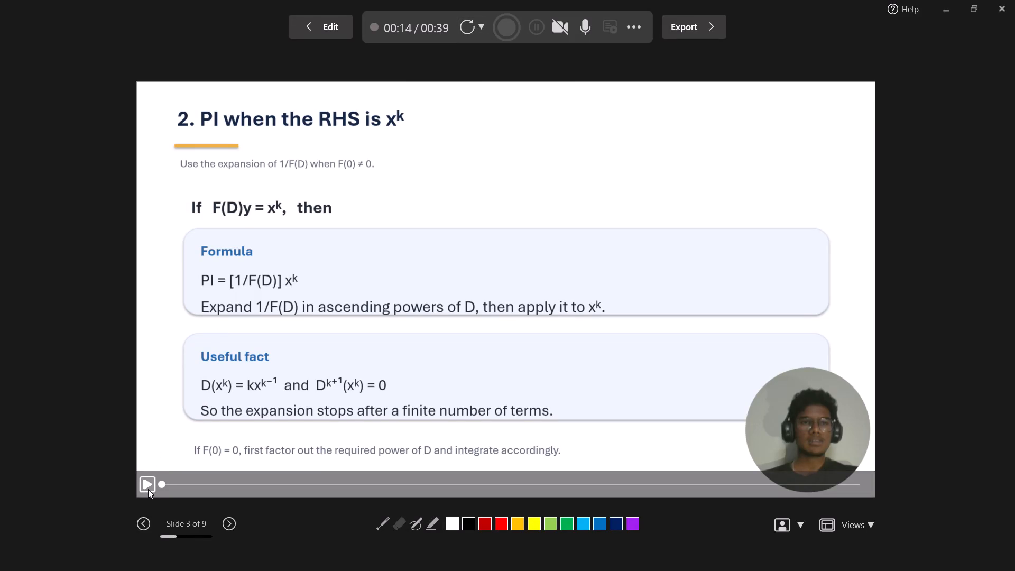
{"action": "left_click", "coordinate": [146, 484]}
{"action": "left_click", "coordinate": [146, 484]}
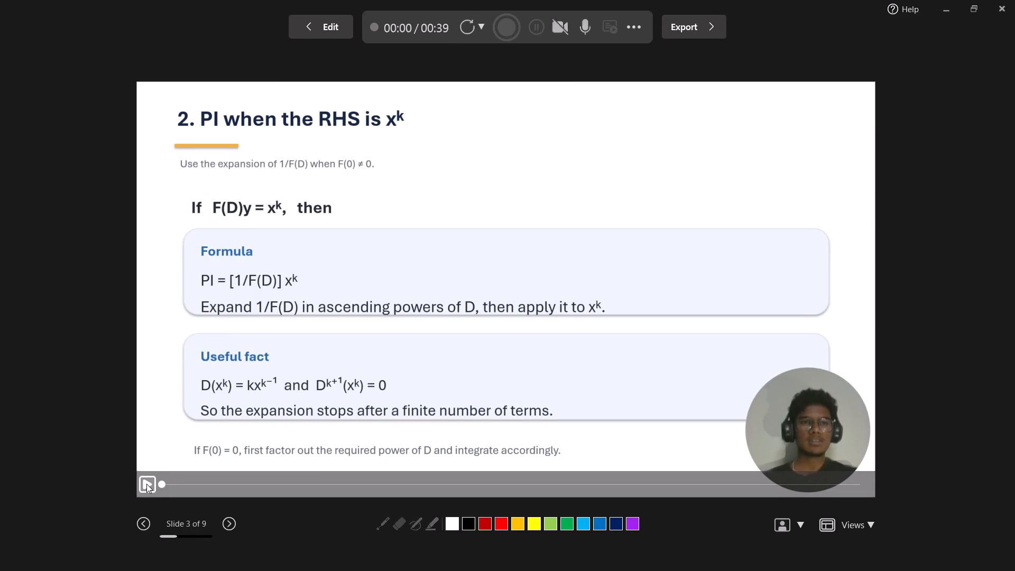
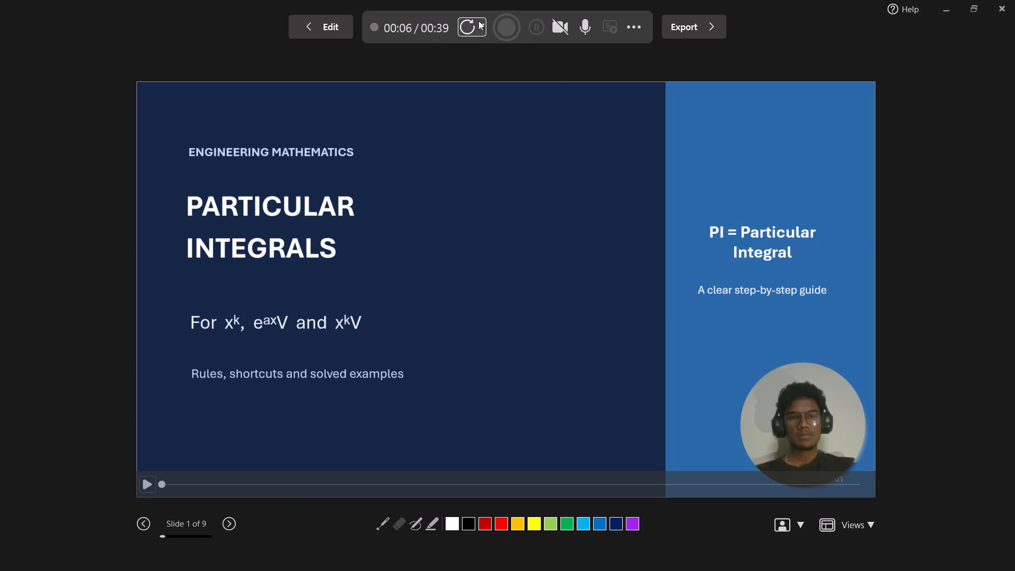
Start a retake of the recorded video on all slides of the presentation.
{"action": "left_click", "coordinate": [473, 20]}
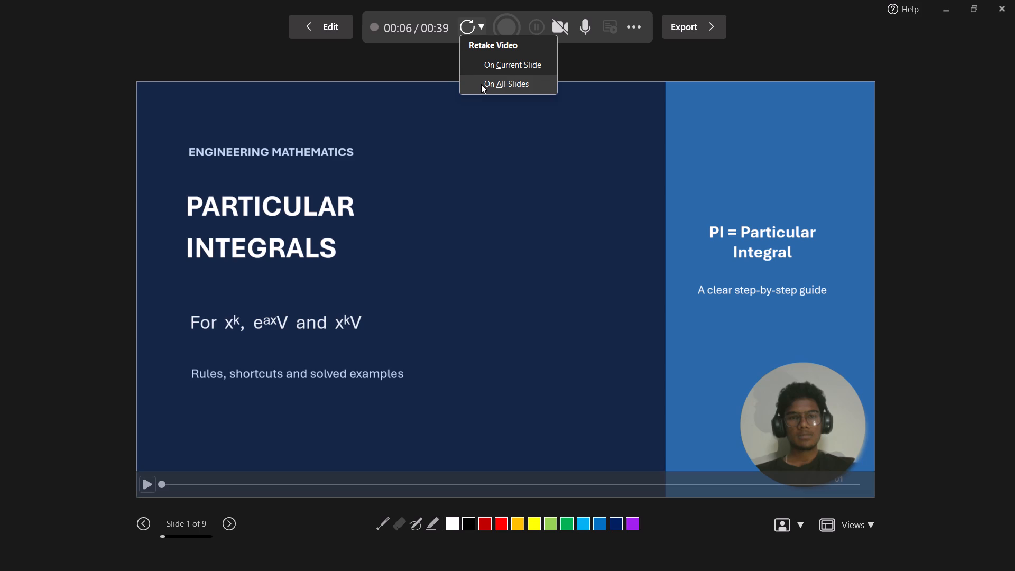
{"action": "left_click", "coordinate": [481, 84]}
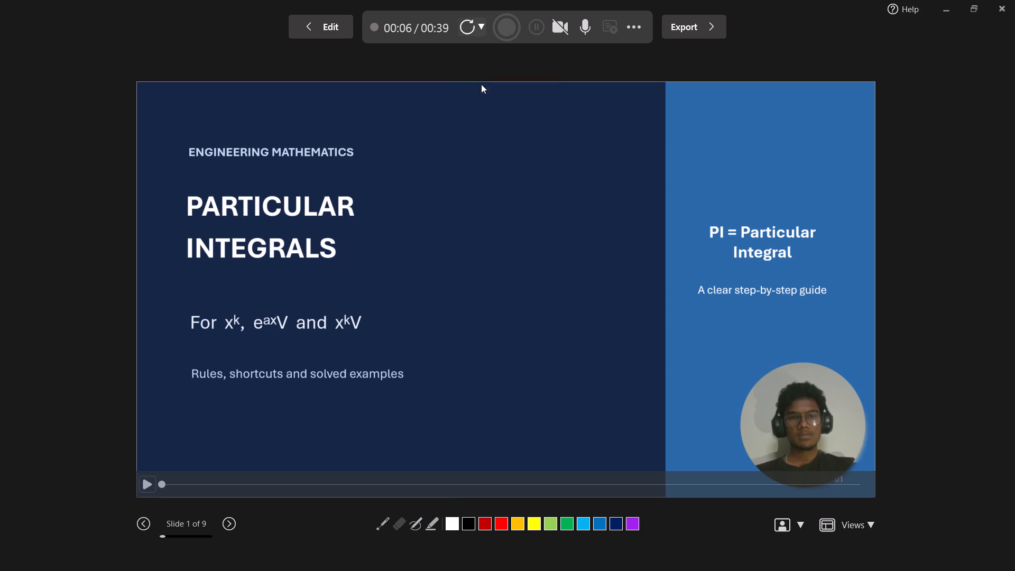
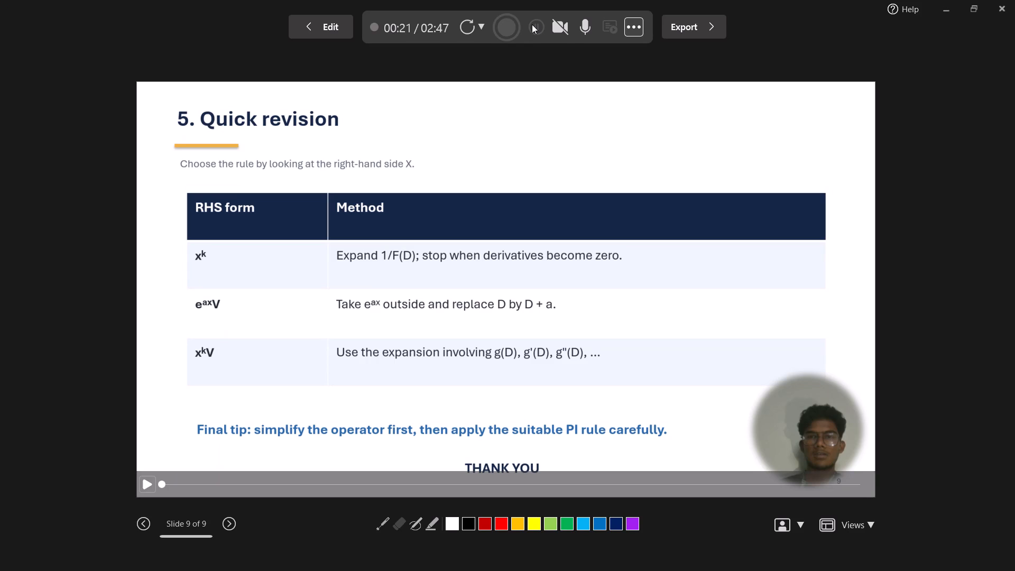
Play back the recorded video on the final Quick revision slide to its end.
{"action": "left_click", "coordinate": [150, 478]}
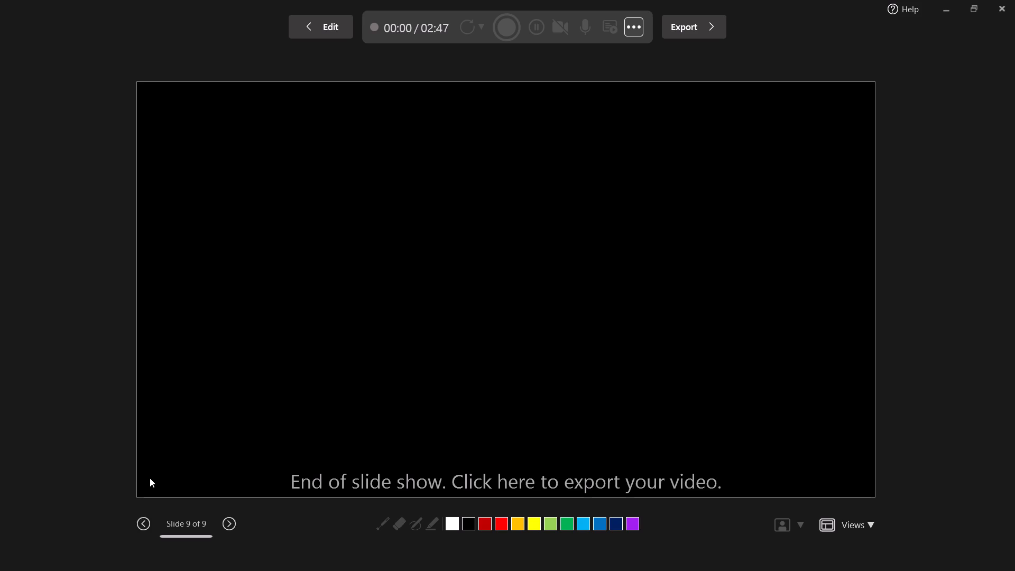
Review the recording from the title slide onward and pause playback on slide 3, "PI when the RHS is x^k".
{"action": "key", "text": "Left"}
{"action": "key", "text": "Left"}
{"action": "key", "text": "Left"}
{"action": "key", "text": "Left"}
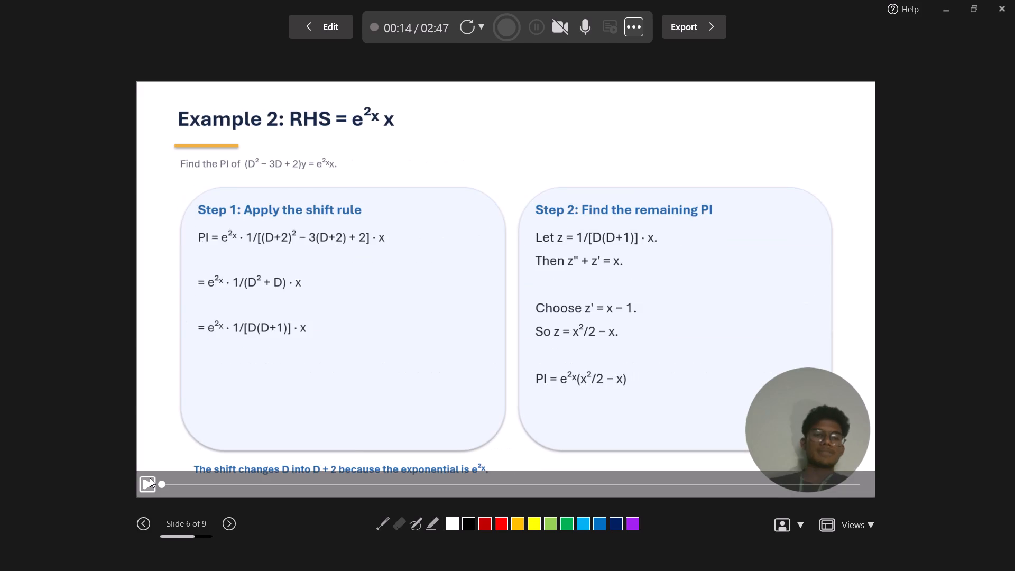
{"action": "key", "text": "Left"}
{"action": "key", "text": "Left"}
{"action": "key", "text": "Left"}
{"action": "key", "text": "Left"}
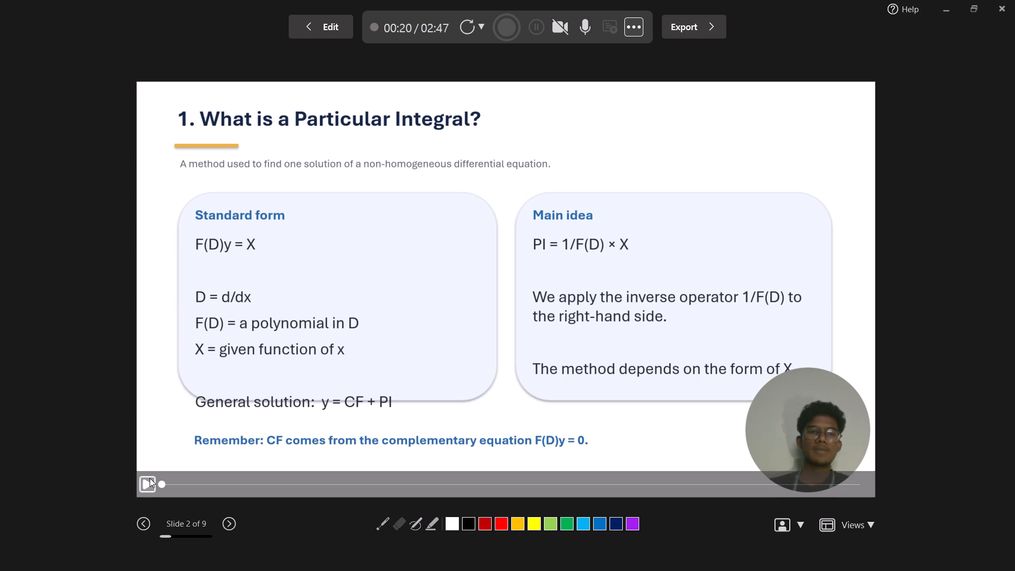
{"action": "key", "text": "Left"}
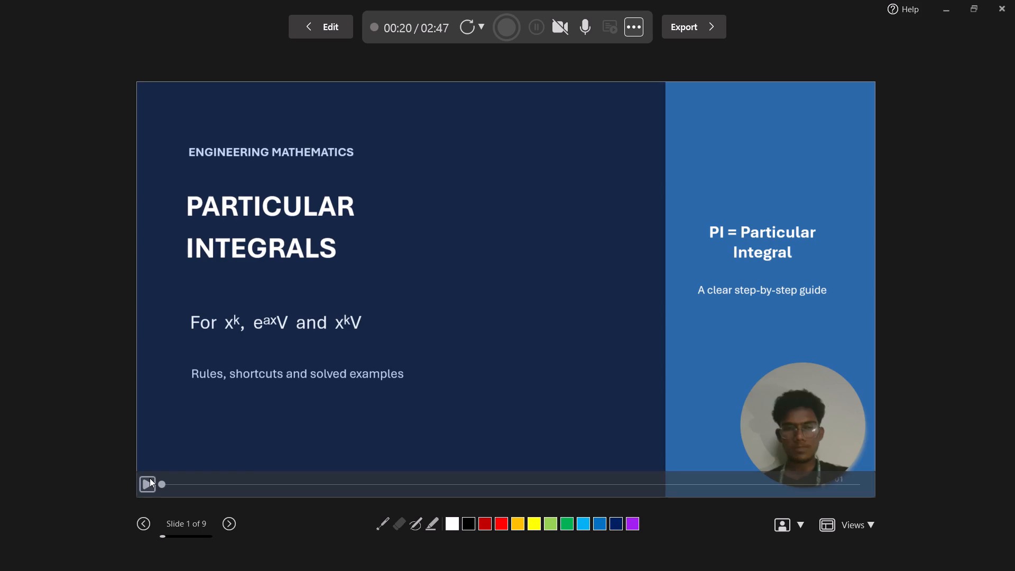
{"action": "left_click", "coordinate": [144, 483]}
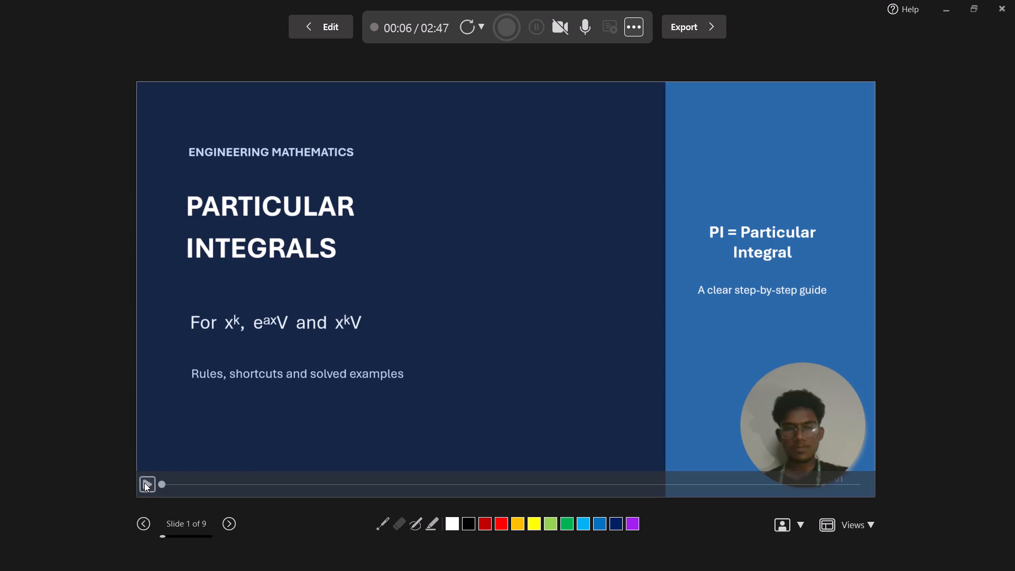
{"action": "double_click", "coordinate": [144, 483]}
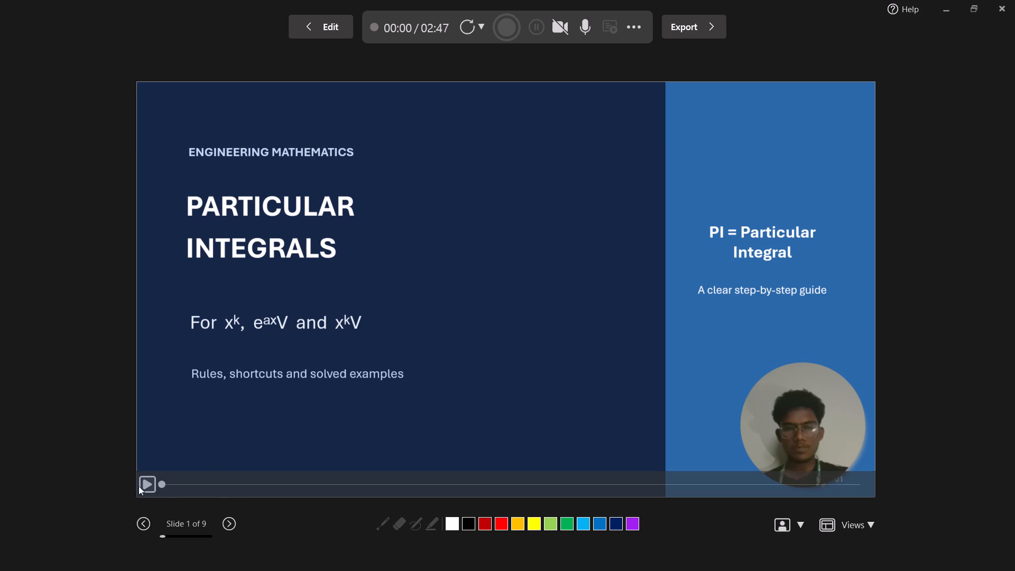
{"action": "left_click", "coordinate": [143, 479]}
{"action": "left_click", "coordinate": [150, 486]}
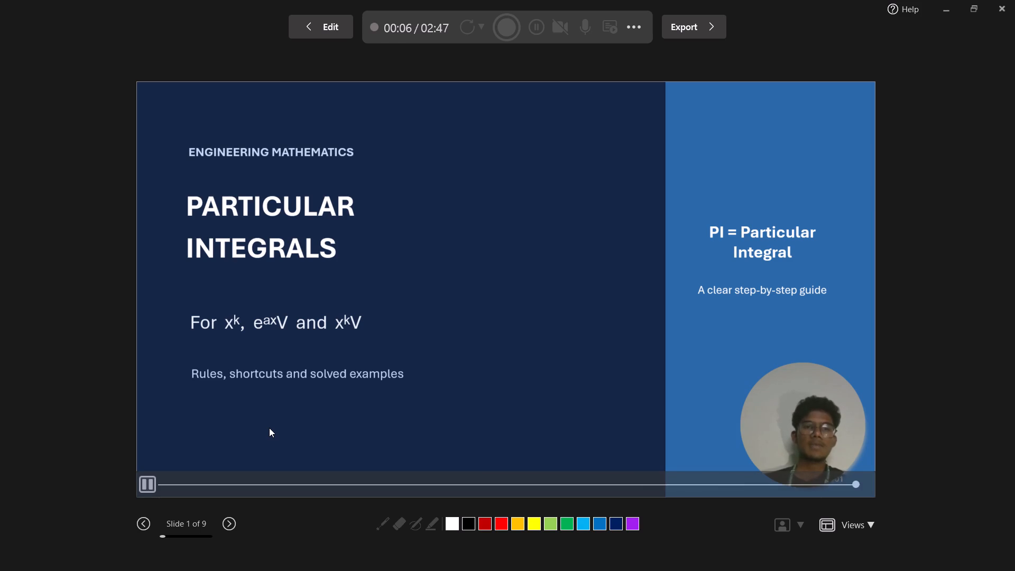
{"action": "key", "text": "Right"}
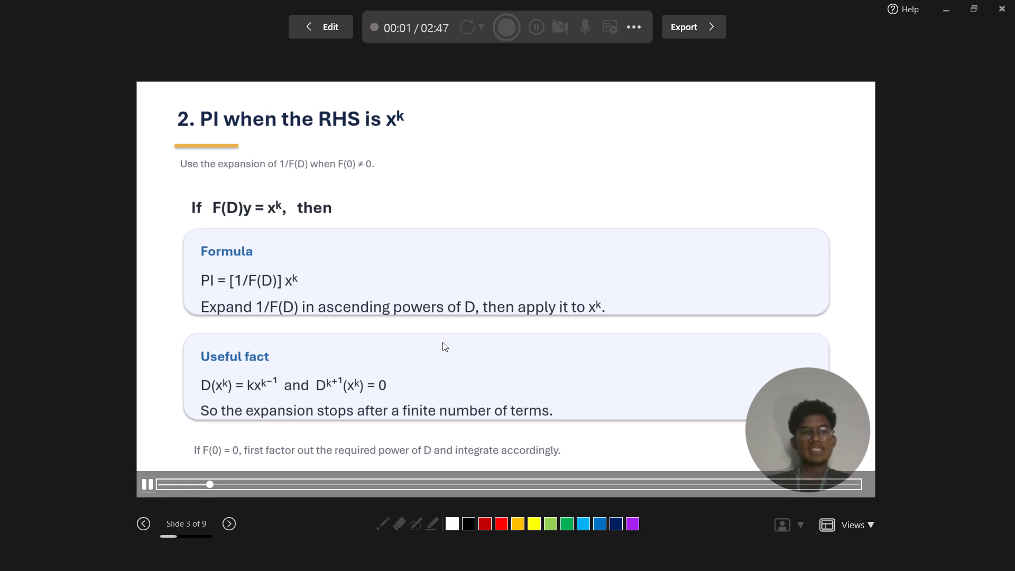
{"action": "key", "text": "space"}
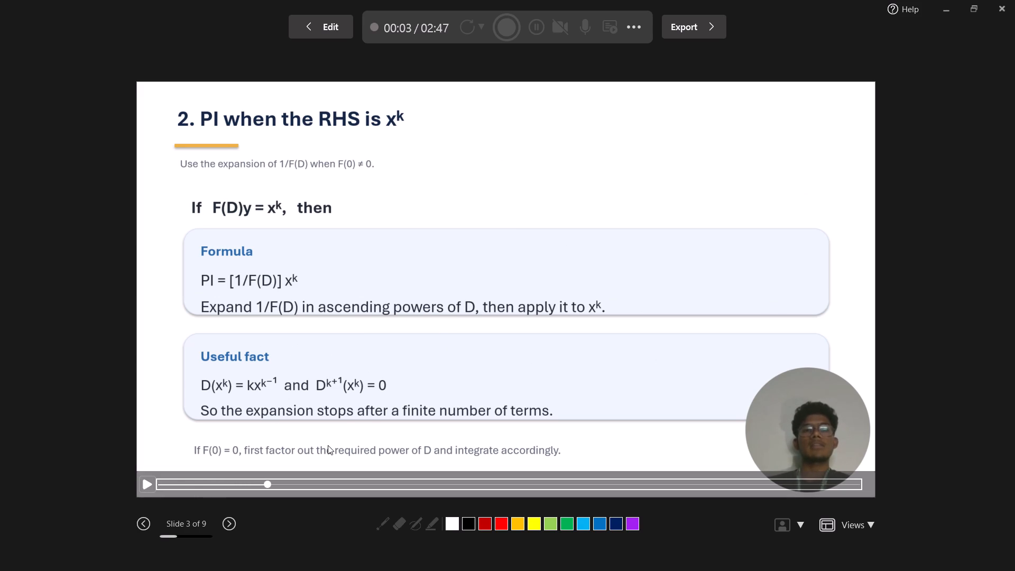
Return from slide 3 to the title slide of the recording.
{"action": "key", "text": "Left"}
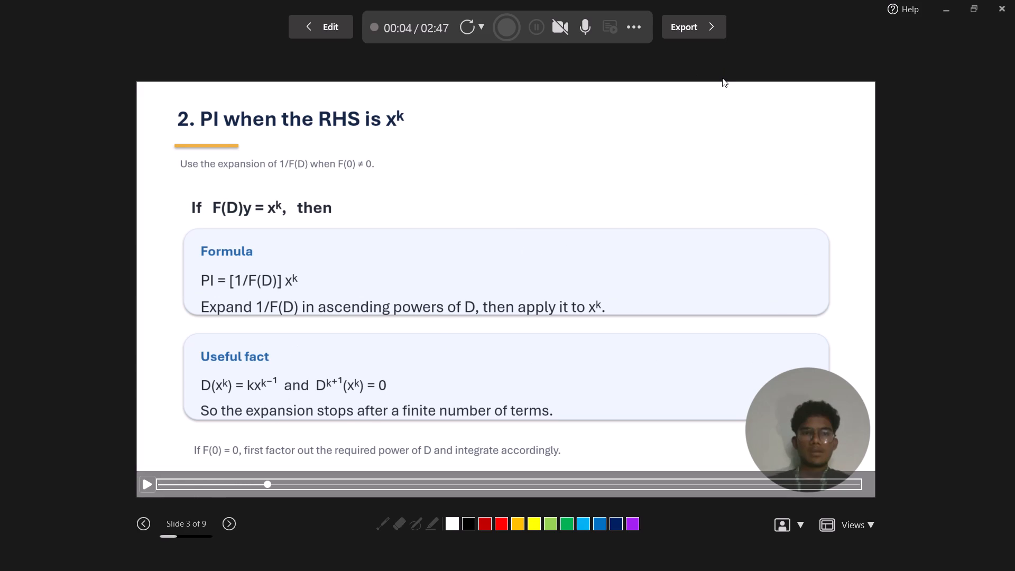
{"action": "key", "text": "Left"}
{"action": "key", "text": "Left"}
{"action": "key", "text": "Left"}
{"action": "key", "text": "Left"}
{"action": "left_click", "coordinate": [147, 520]}
{"action": "left_click", "coordinate": [147, 520]}
{"action": "left_click", "coordinate": [147, 520]}
{"action": "left_click", "coordinate": [147, 520]}
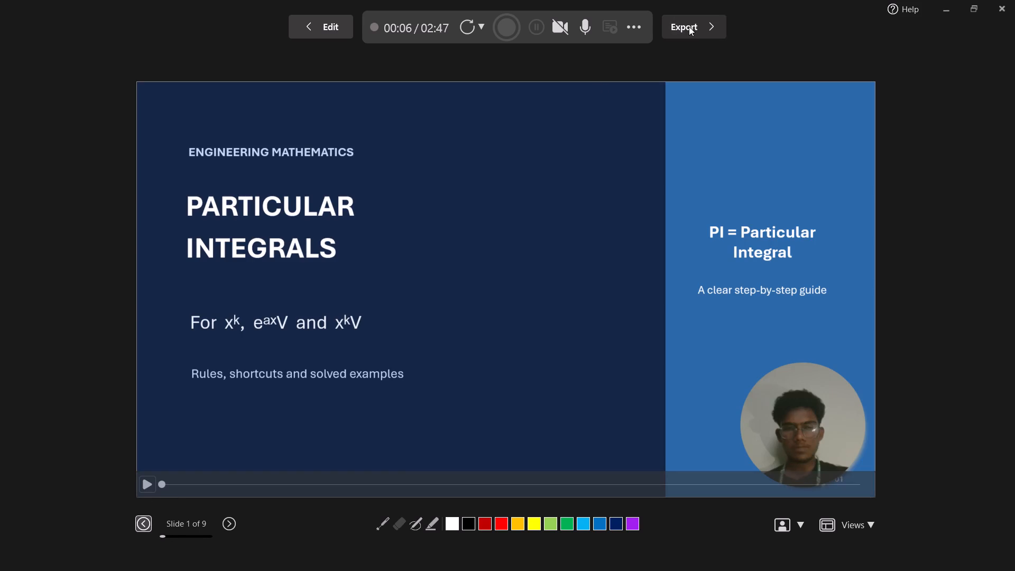
Open the video export page and name the MP4 file "Particular_Integral_Presentation 01".
{"action": "left_click", "coordinate": [689, 26]}
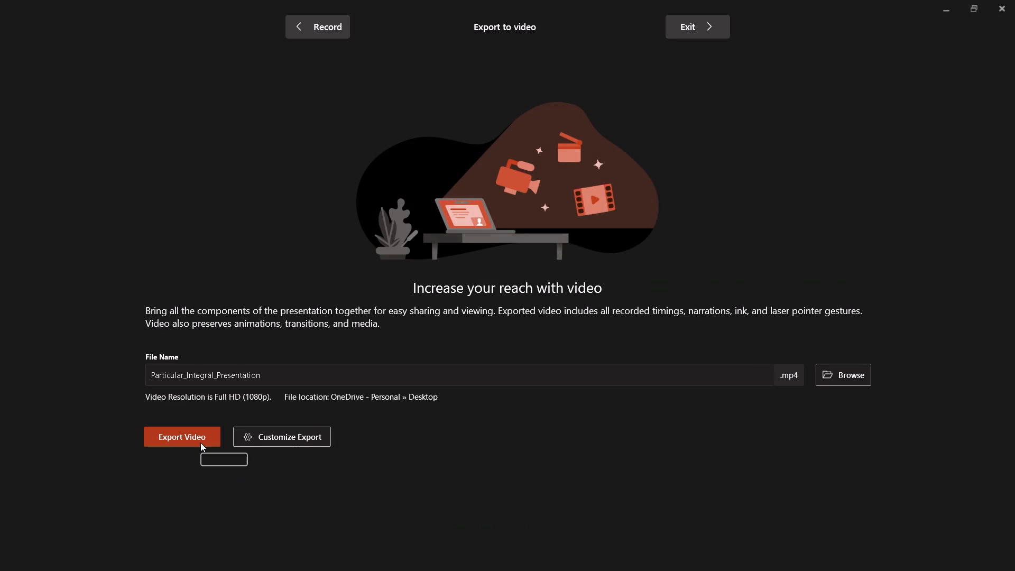
{"action": "left_click", "coordinate": [313, 378]}
{"action": "key", "text": "space"}
{"action": "type", "text": "01"}
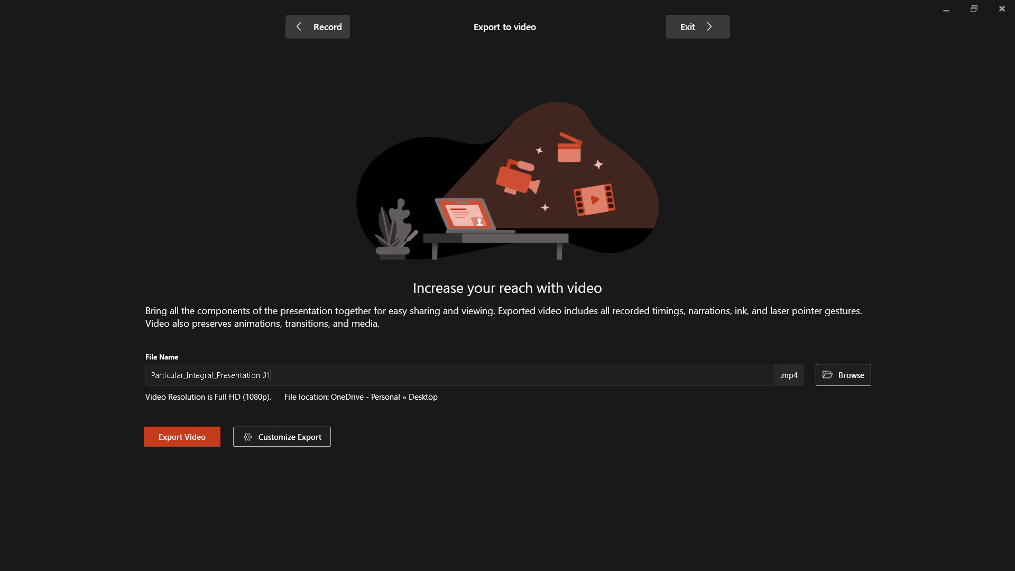
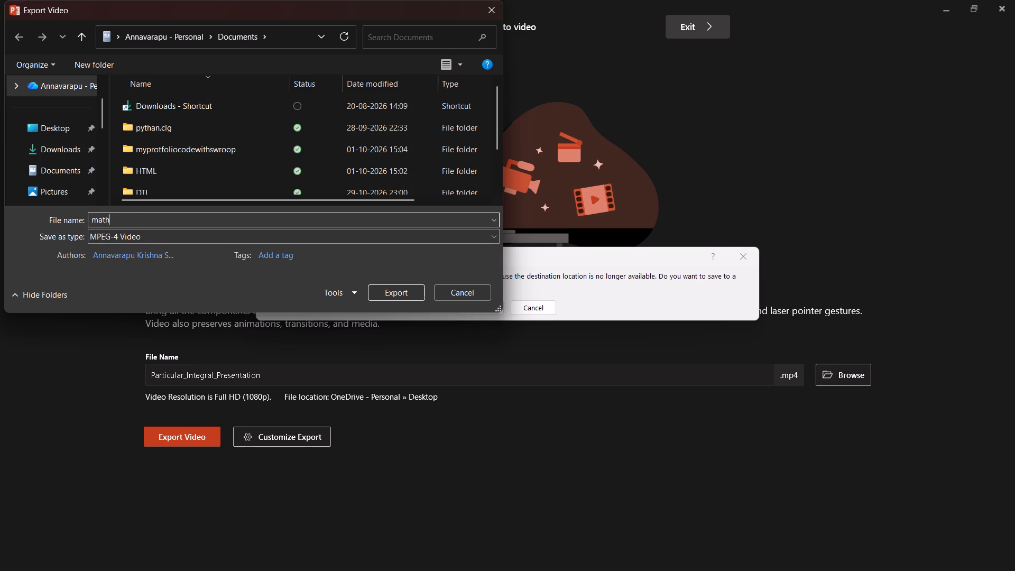
Export the MPEG-4 video to the Documents folder under the name "maths PPT".
{"action": "type", "text": "s"}
{"action": "key", "text": "space"}
{"action": "type", "text": "PPT"}
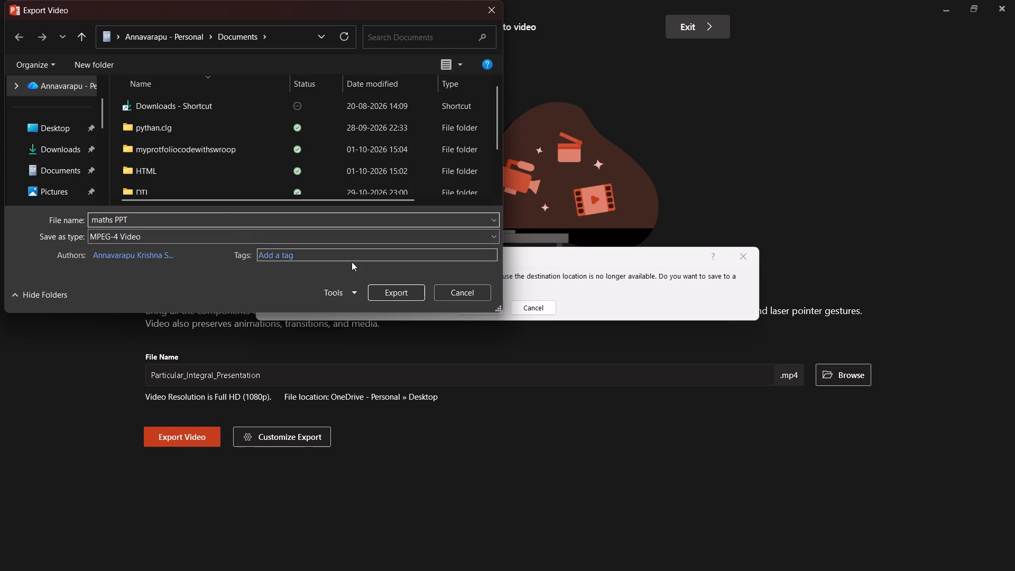
{"action": "left_click", "coordinate": [395, 291]}
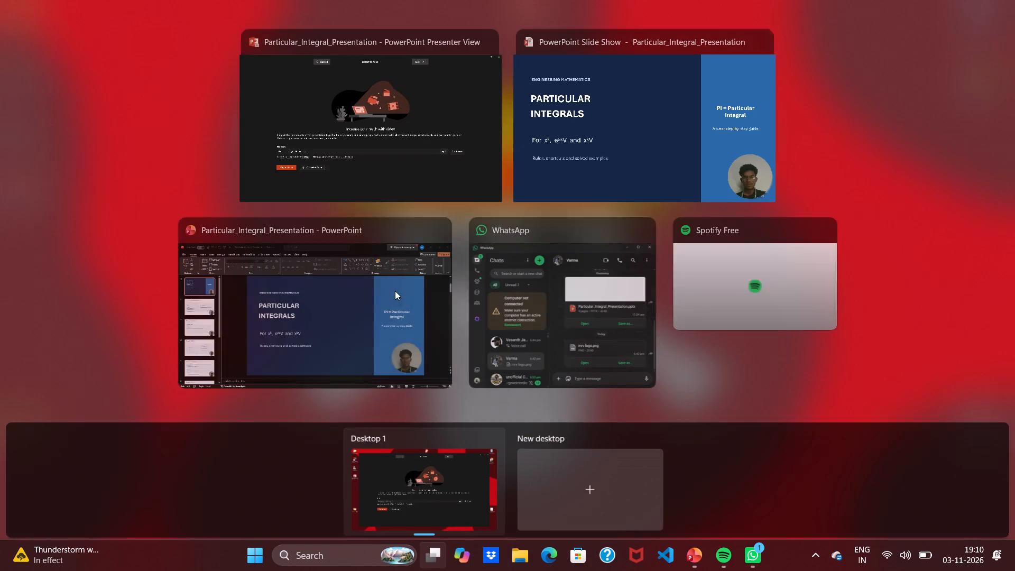
Switch to File Explorer, find the exported maths PPT video in Documents, play it, and pause on the "PI when the RHS is x^k" slide.
{"action": "left_click", "coordinate": [516, 560]}
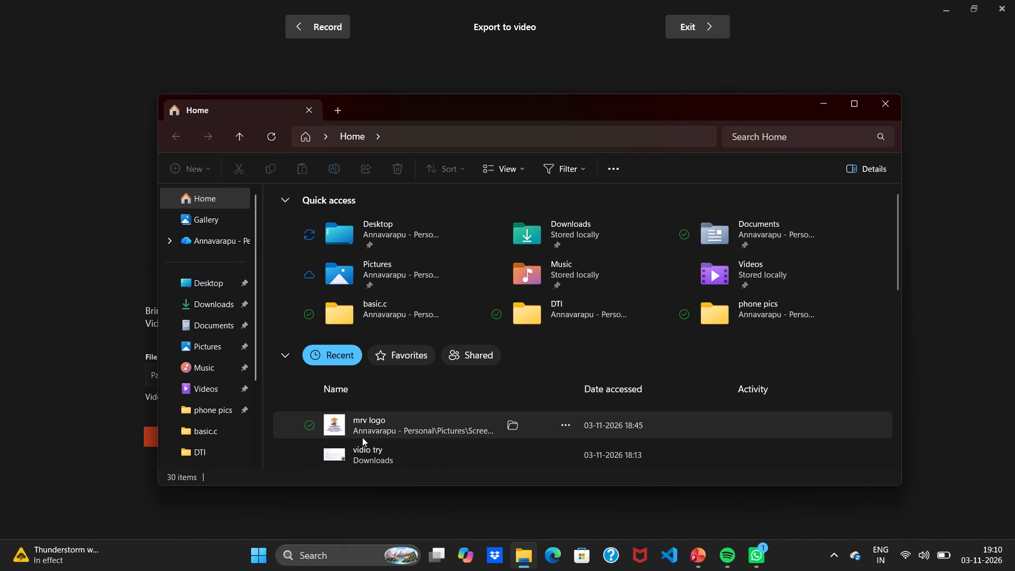
{"action": "left_click", "coordinate": [205, 277]}
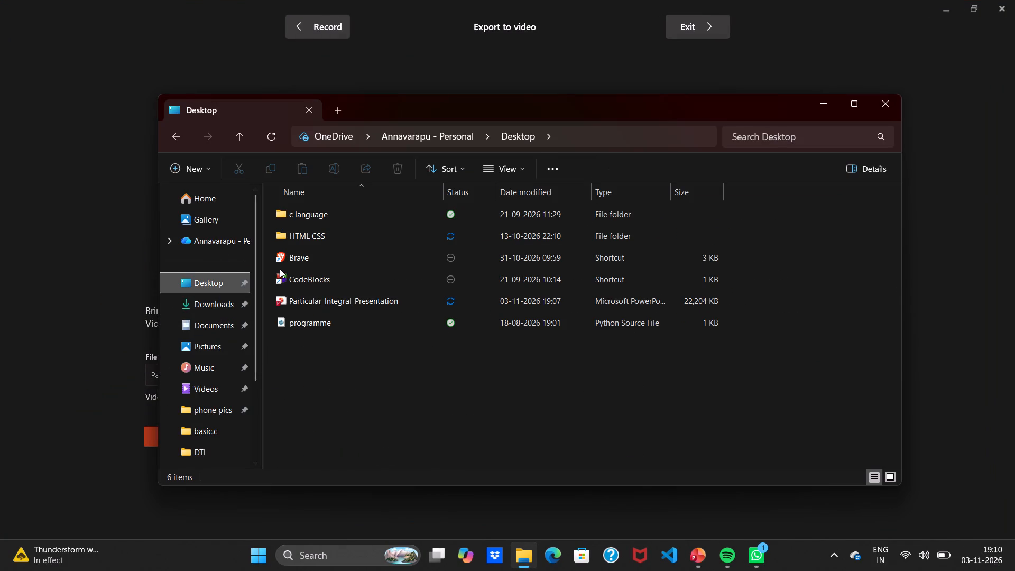
{"action": "left_click", "coordinate": [215, 314]}
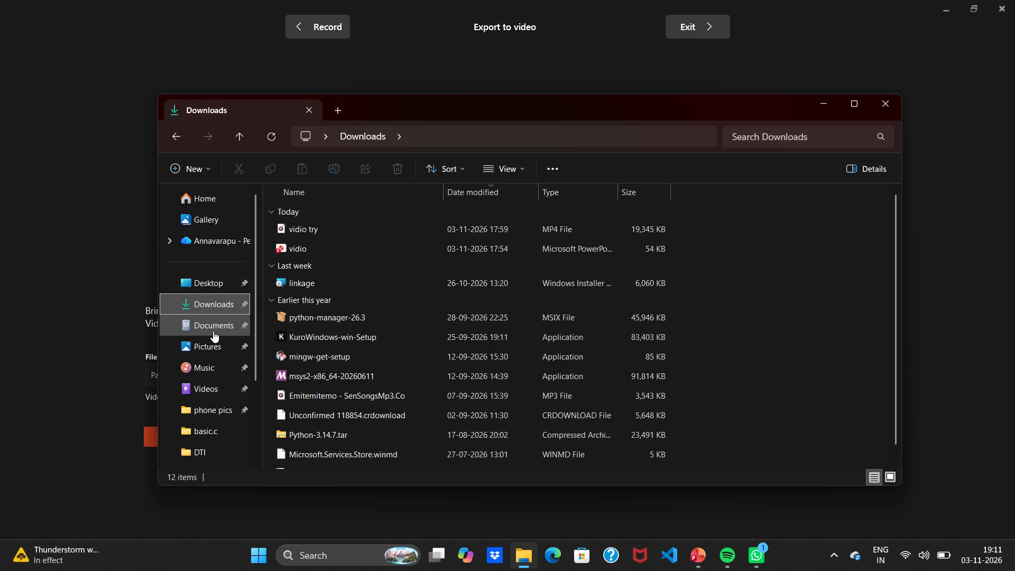
{"action": "left_click", "coordinate": [203, 342]}
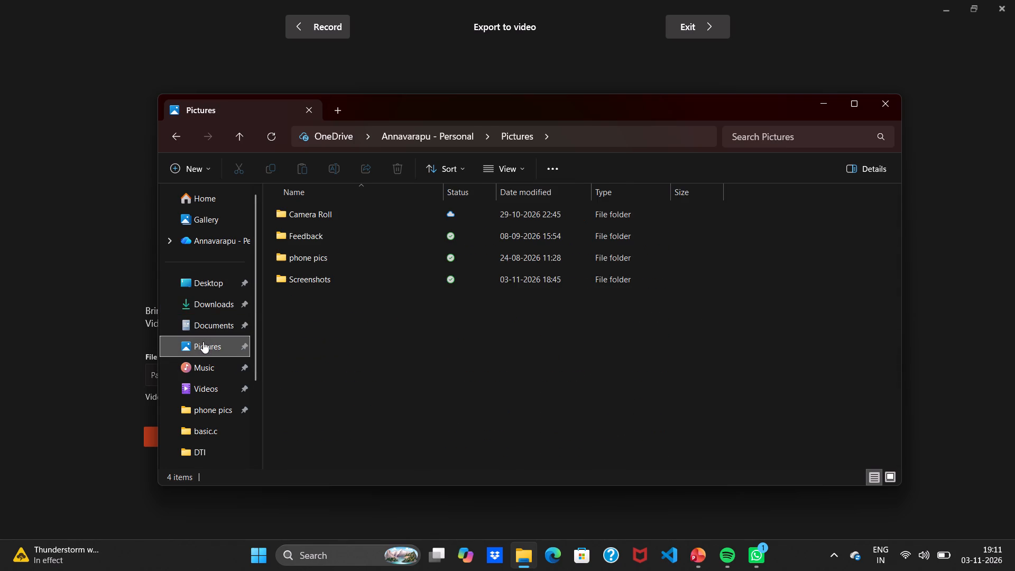
{"action": "left_click", "coordinate": [208, 331]}
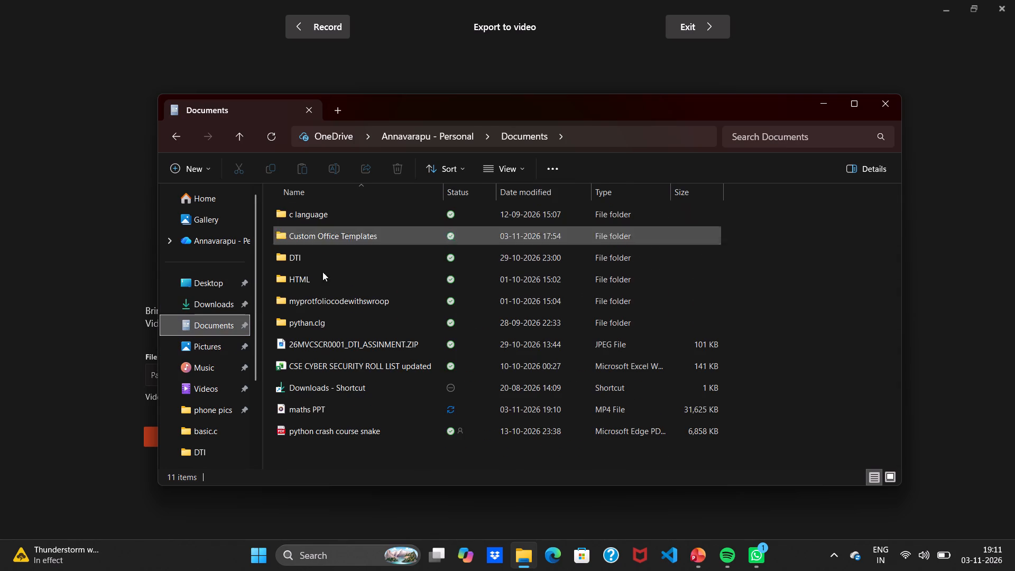
{"action": "double_click", "coordinate": [288, 417]}
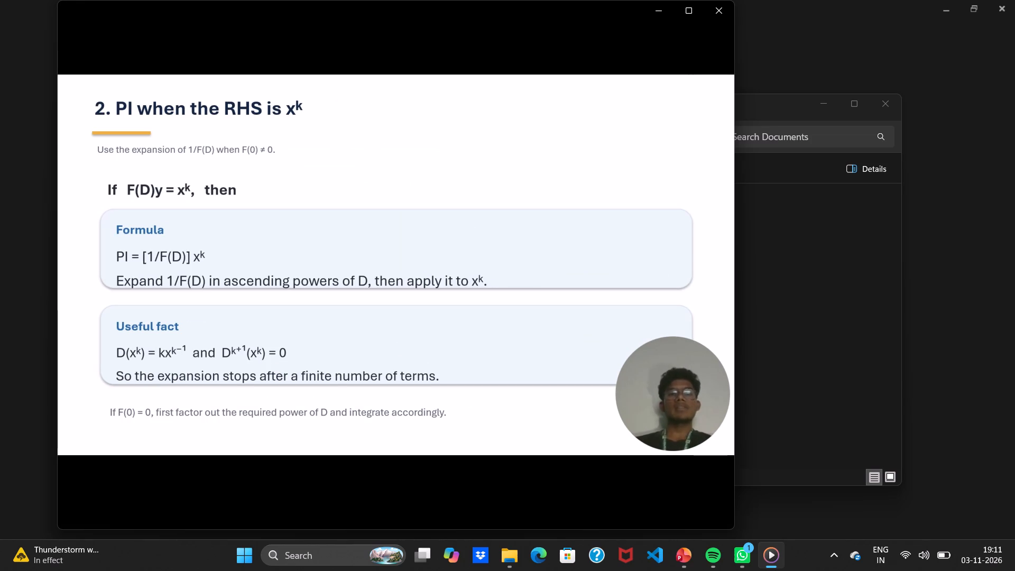
{"action": "left_click", "coordinate": [403, 503]}
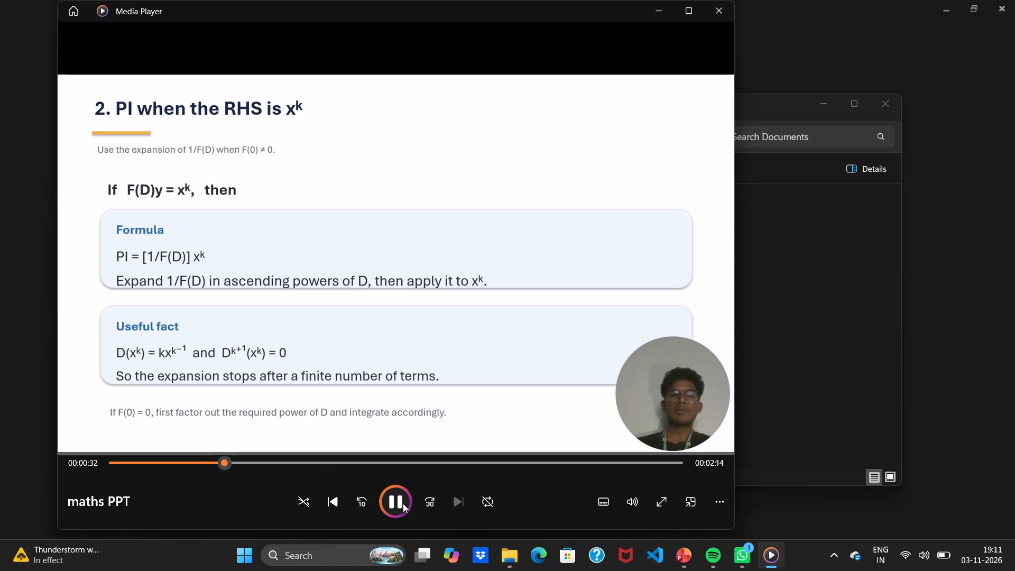
Send the maths PPT video to Clipchamp for editing and go through its what's-new introduction.
{"action": "left_click", "coordinate": [723, 499]}
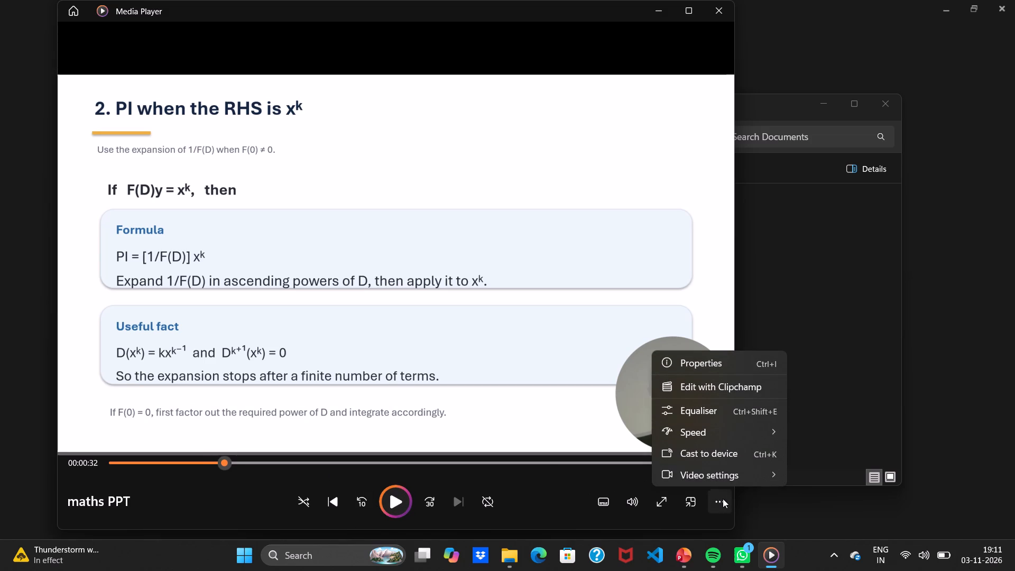
{"action": "left_click", "coordinate": [705, 391]}
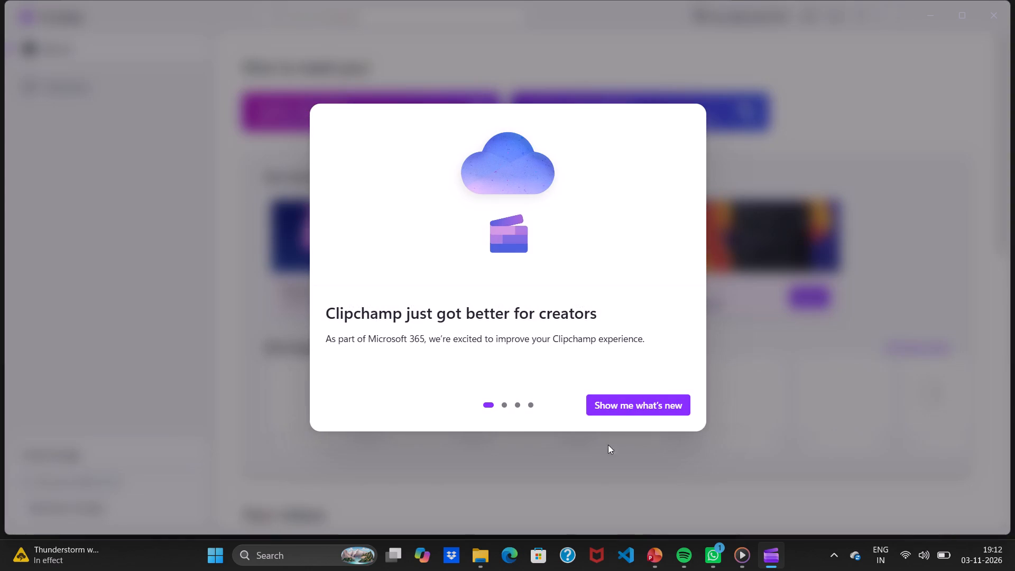
{"action": "left_click", "coordinate": [642, 403]}
{"action": "left_click", "coordinate": [642, 403]}
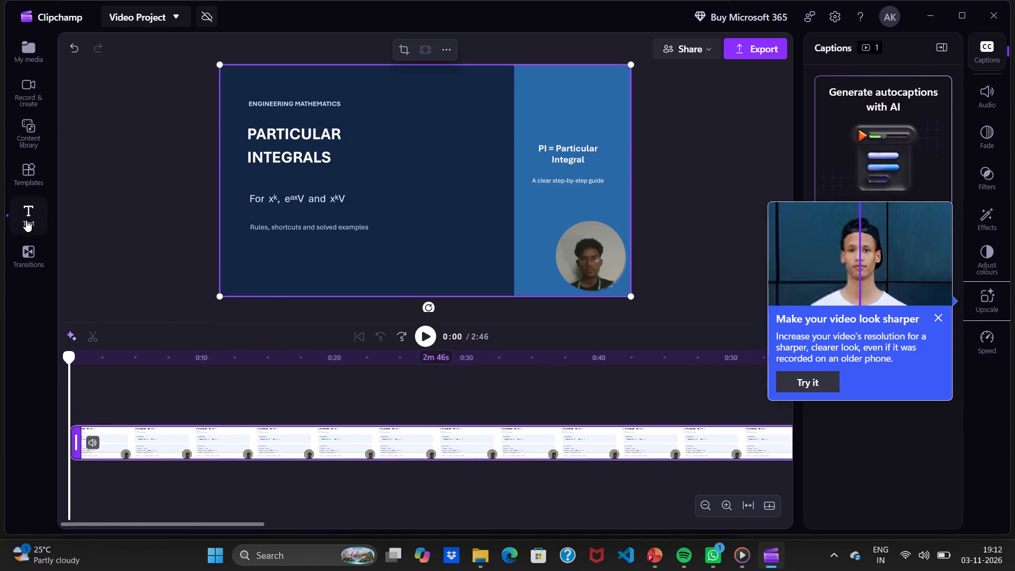
Import "mrv logo.png" from the Screenshots folder in Pictures into the project's media.
{"action": "left_click", "coordinate": [31, 59]}
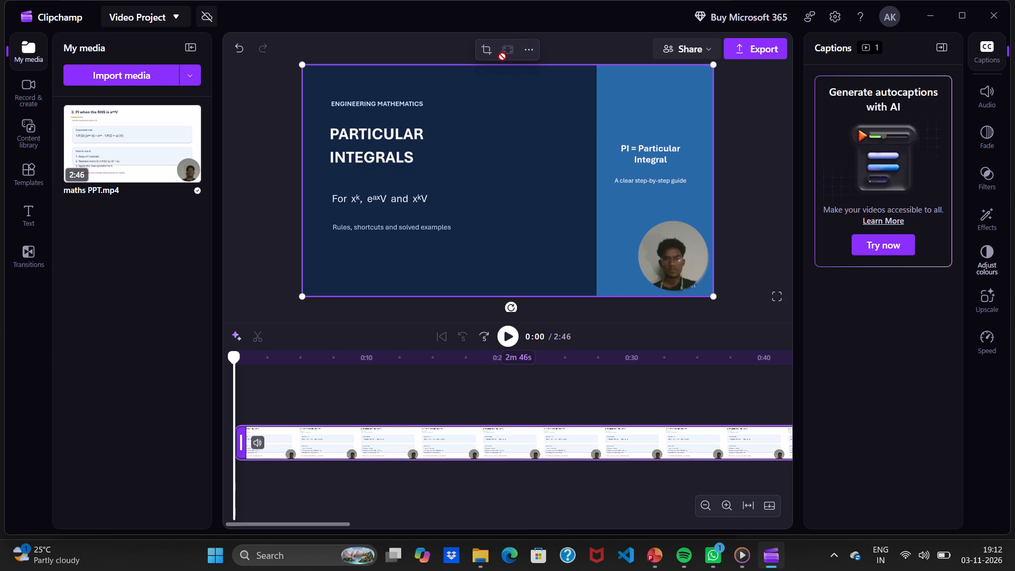
{"action": "left_click", "coordinate": [671, 105]}
{"action": "double_click", "coordinate": [671, 105]}
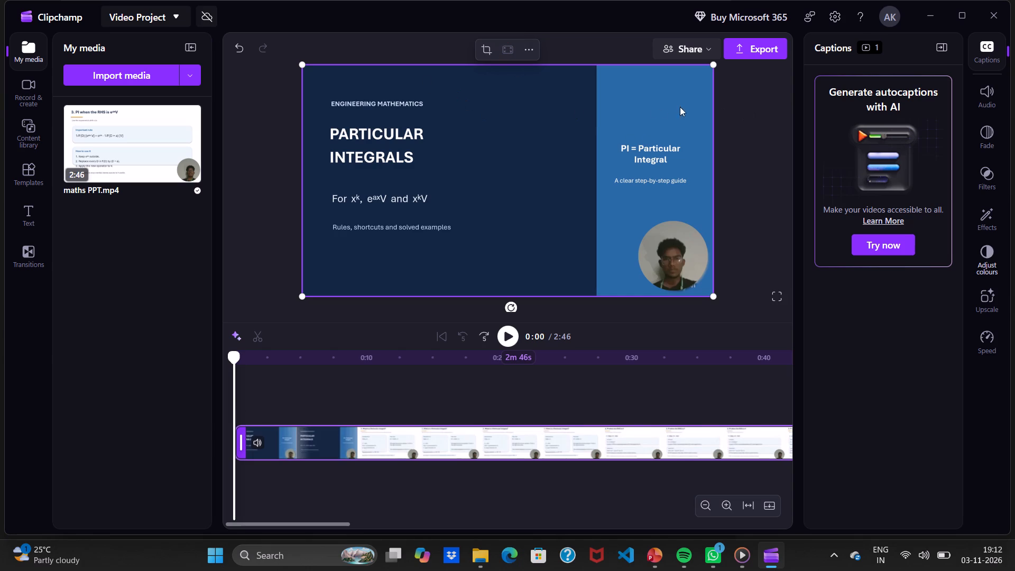
{"action": "scroll", "coordinate": [752, 138], "scroll_direction": "up", "scroll_amount": 4, "text": "ctrl"}
{"action": "left_click", "coordinate": [152, 71]}
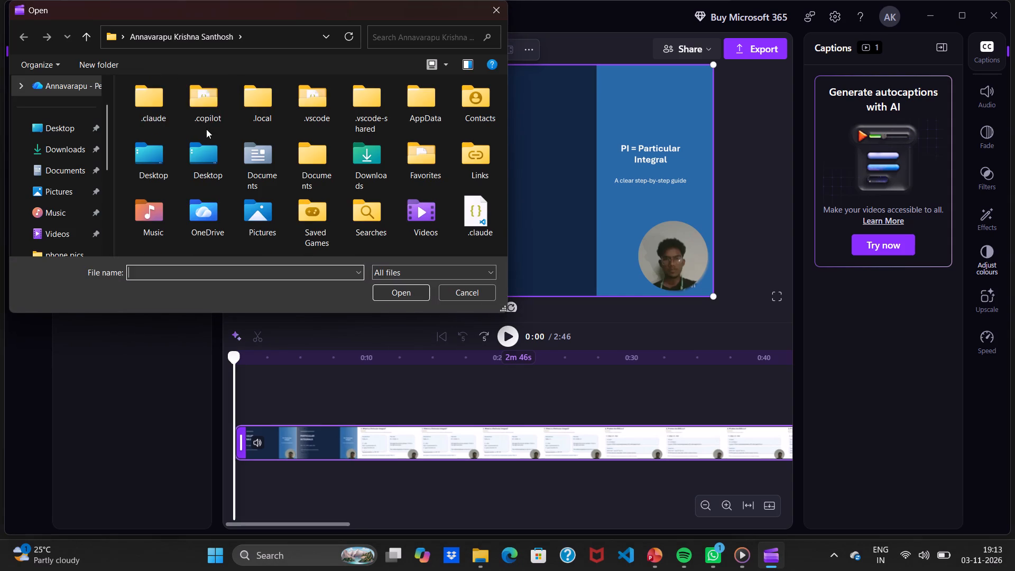
{"action": "left_click", "coordinate": [60, 190]}
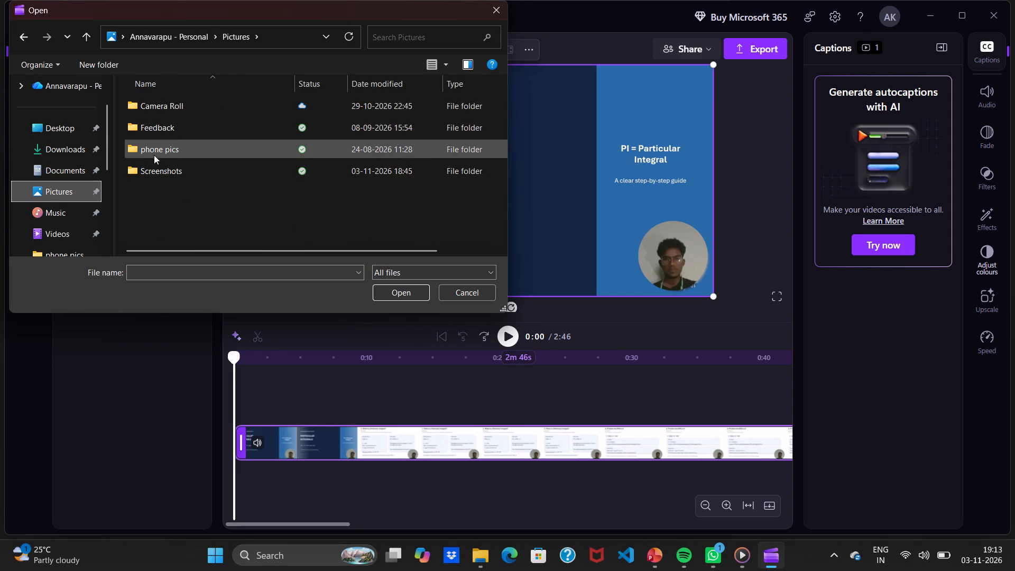
{"action": "double_click", "coordinate": [156, 168]}
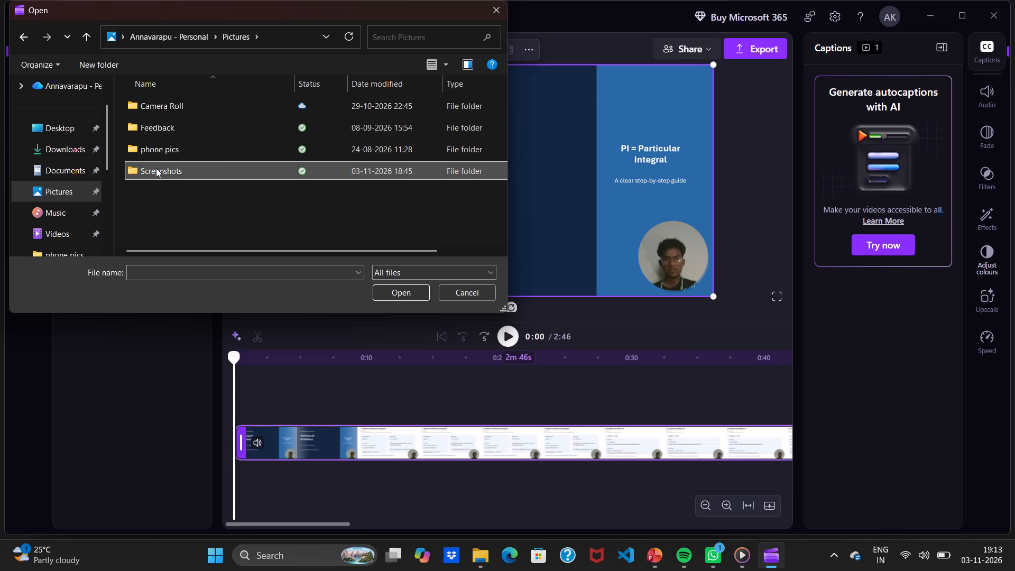
{"action": "double_click", "coordinate": [160, 118]}
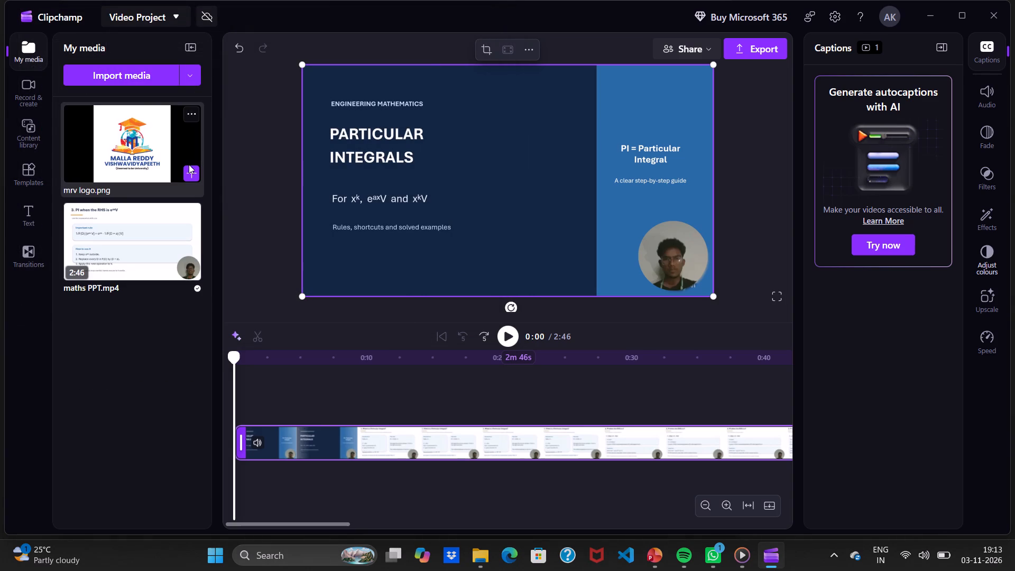
Add mrv logo.png to the timeline above the maths PPT video and extend its duration to about 21 seconds.
{"action": "left_click", "coordinate": [190, 170]}
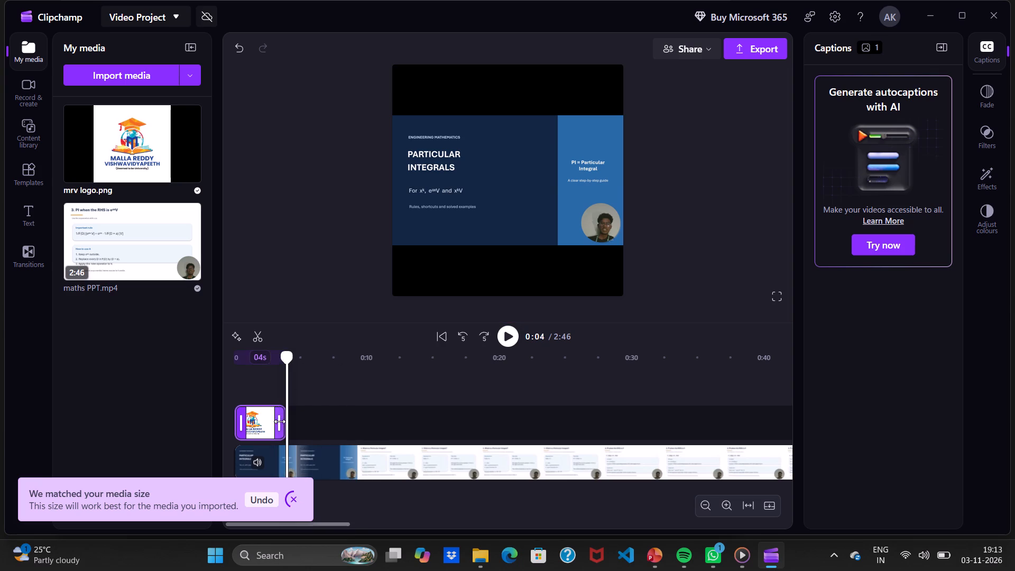
{"action": "left_click_drag", "start_coordinate": [280, 421], "coordinate": [488, 434]}
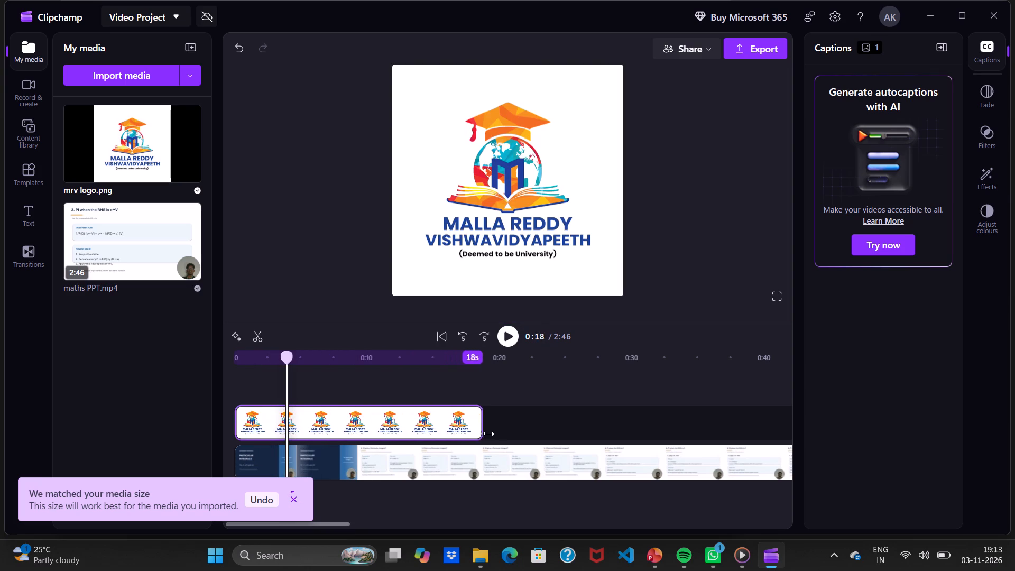
{"action": "left_click_drag", "start_coordinate": [488, 434], "coordinate": [513, 434]}
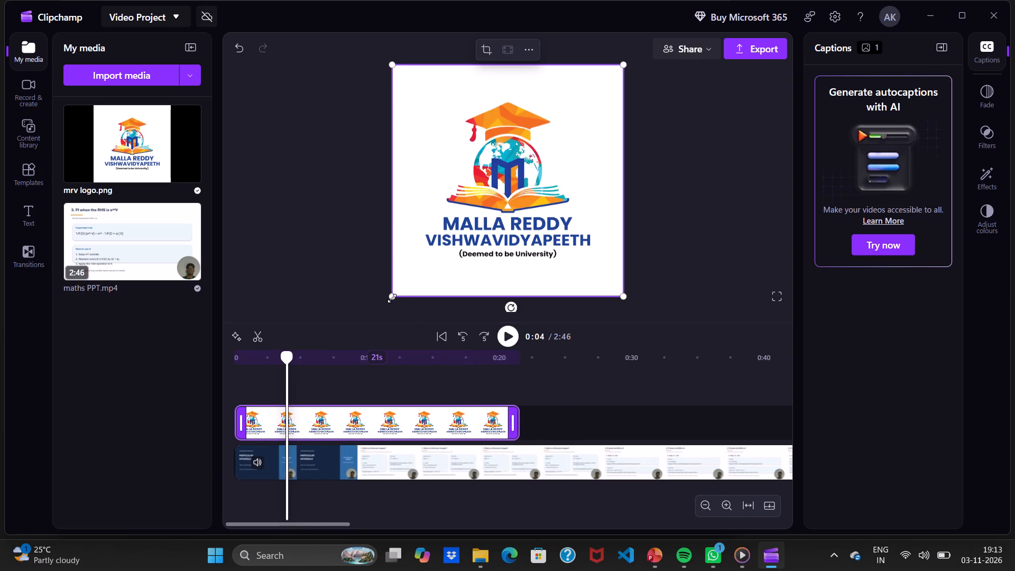
Shrink the logo to a small badge and place it in the upper-right corner of the slide in the video frame.
{"action": "left_click_drag", "start_coordinate": [392, 298], "coordinate": [617, 122]}
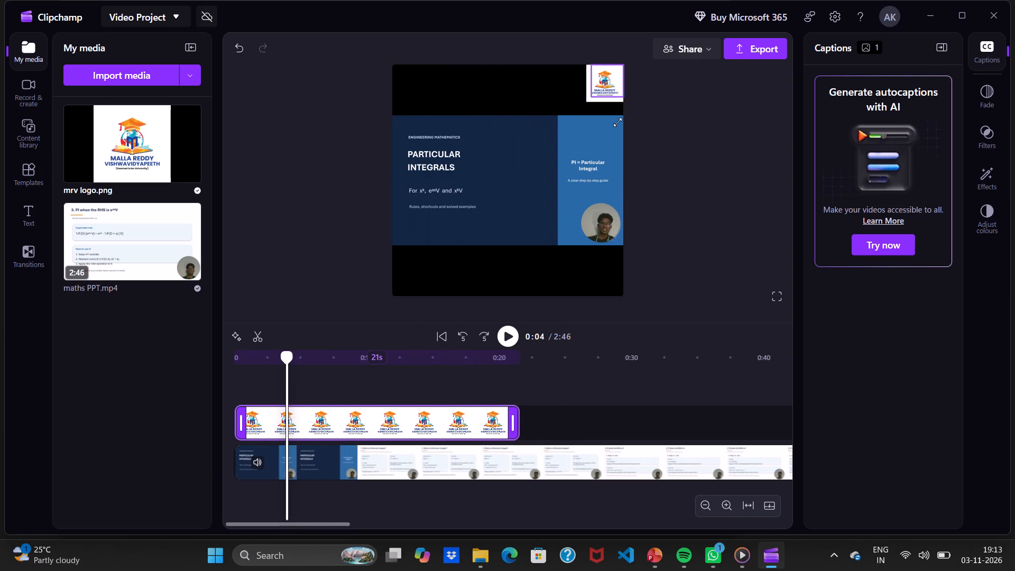
{"action": "left_click_drag", "start_coordinate": [609, 74], "coordinate": [608, 97]}
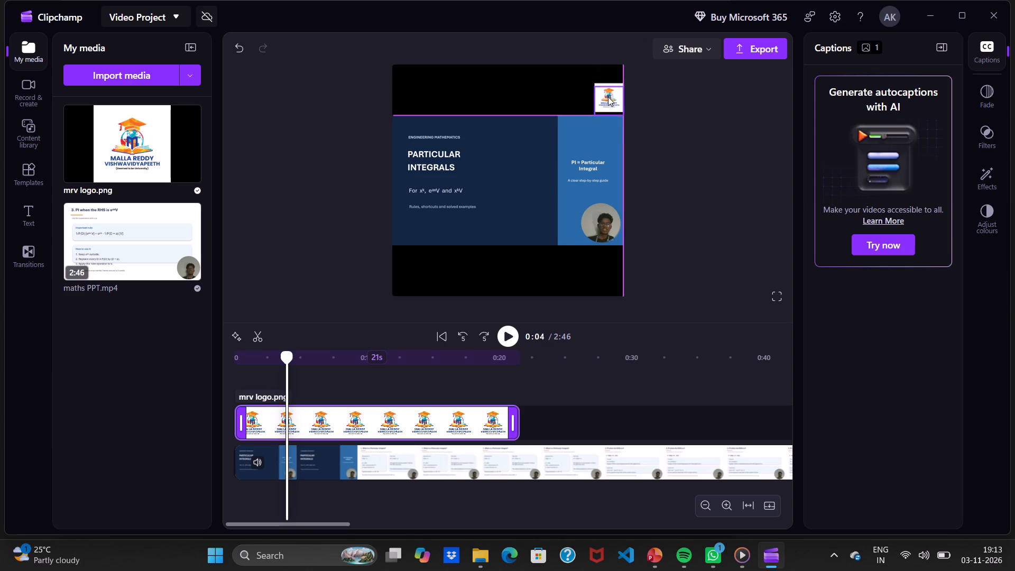
{"action": "left_click_drag", "start_coordinate": [608, 97], "coordinate": [610, 124]}
{"action": "left_click_drag", "start_coordinate": [593, 146], "coordinate": [602, 137]}
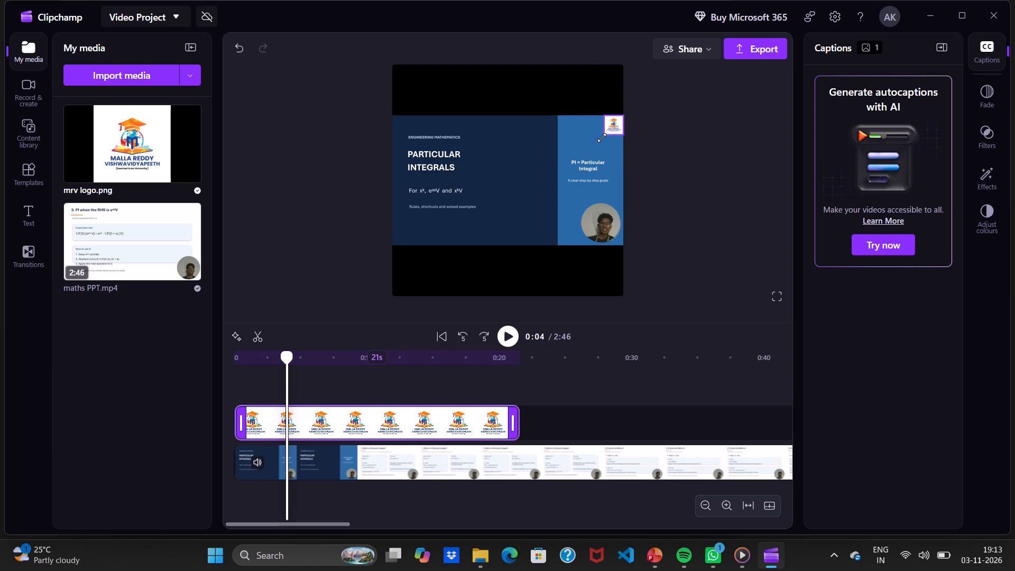
{"action": "left_click_drag", "start_coordinate": [602, 137], "coordinate": [608, 134]}
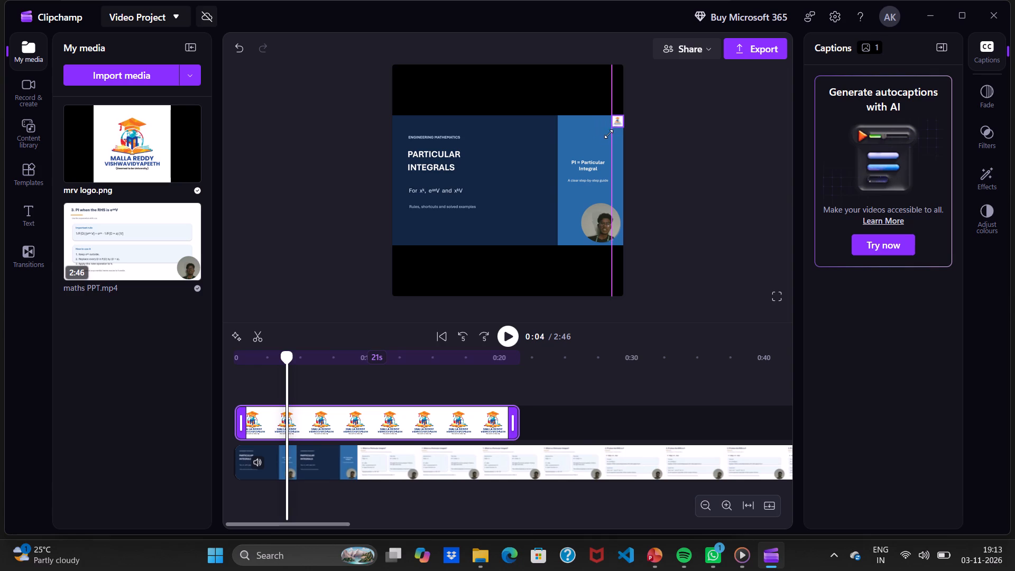
{"action": "left_click_drag", "start_coordinate": [608, 134], "coordinate": [605, 137]}
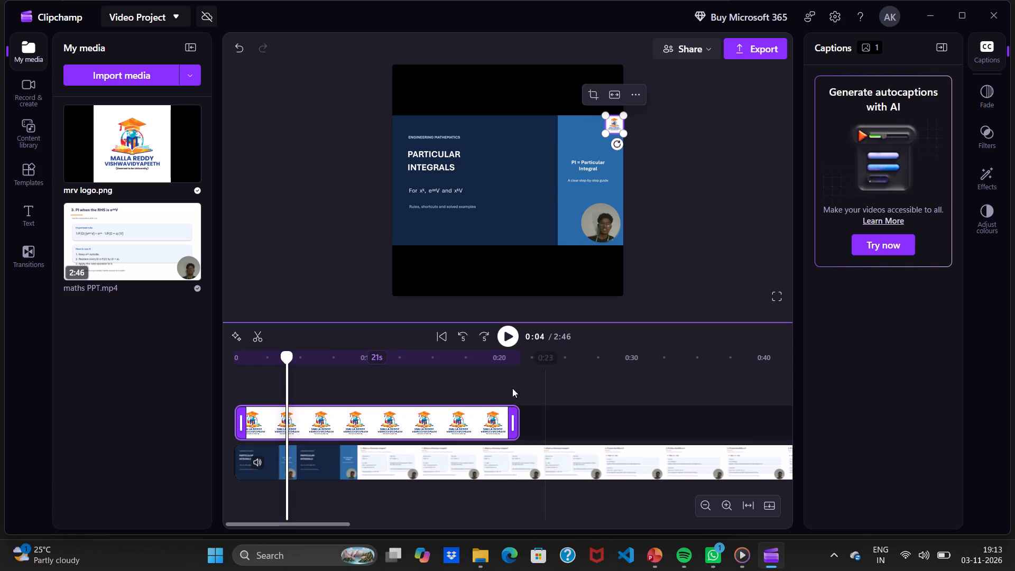
Extend the mrv logo.png clip on the timeline to 2m 46s so it ends together with the maths PPT video.
{"action": "left_click_drag", "start_coordinate": [513, 416], "coordinate": [703, 417]}
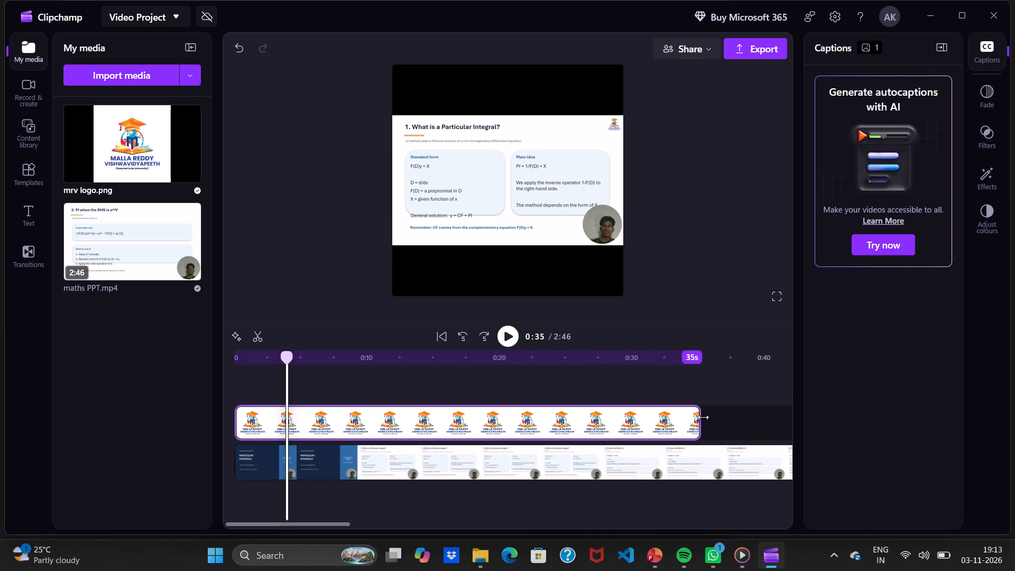
{"action": "left_click_drag", "start_coordinate": [703, 417], "coordinate": [875, 417]}
{"action": "scroll", "coordinate": [692, 456], "scroll_direction": "left", "scroll_amount": 4}
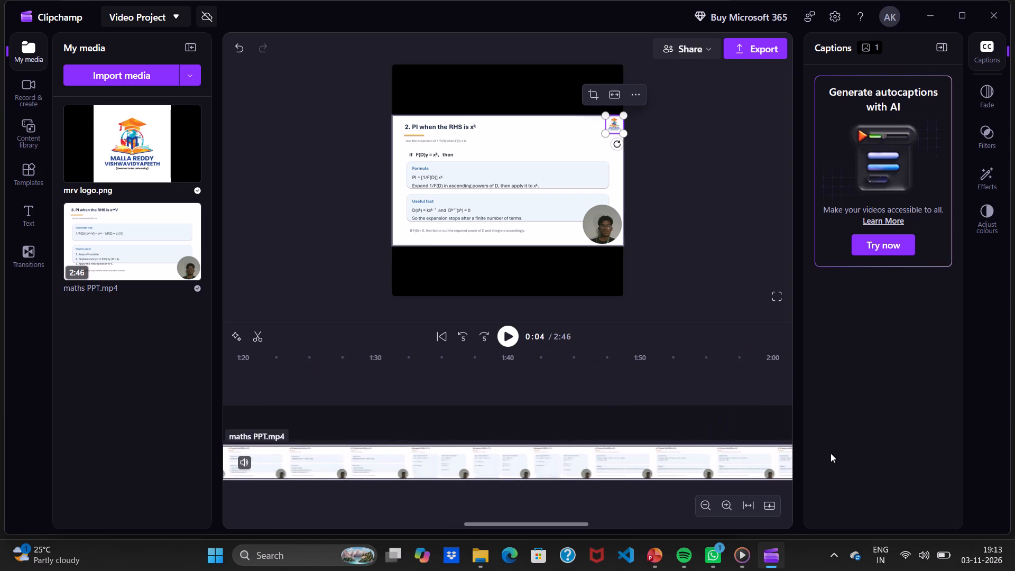
{"action": "scroll", "coordinate": [499, 453], "scroll_direction": "right", "scroll_amount": 1}
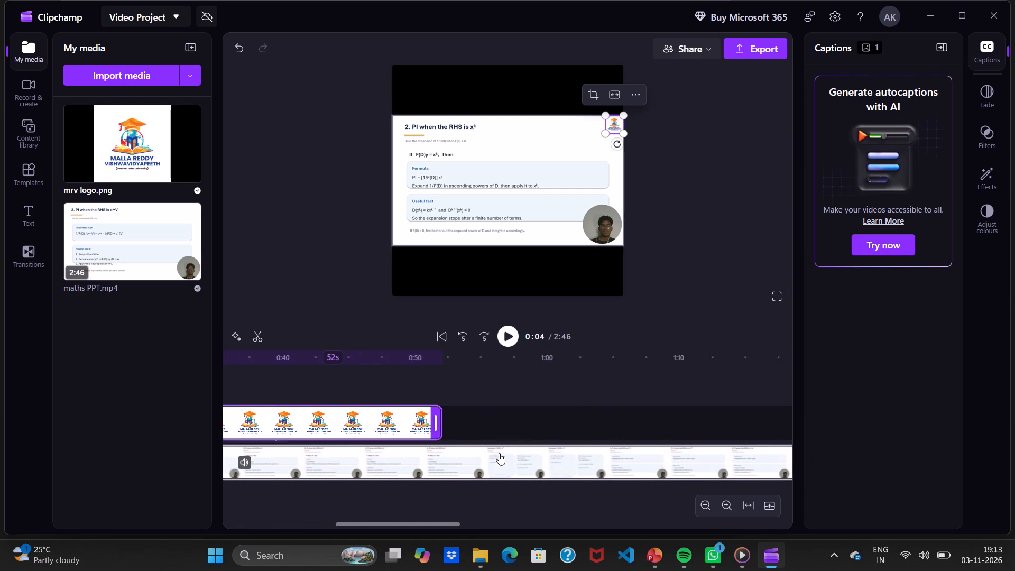
{"action": "left_click_drag", "start_coordinate": [429, 425], "coordinate": [555, 440]}
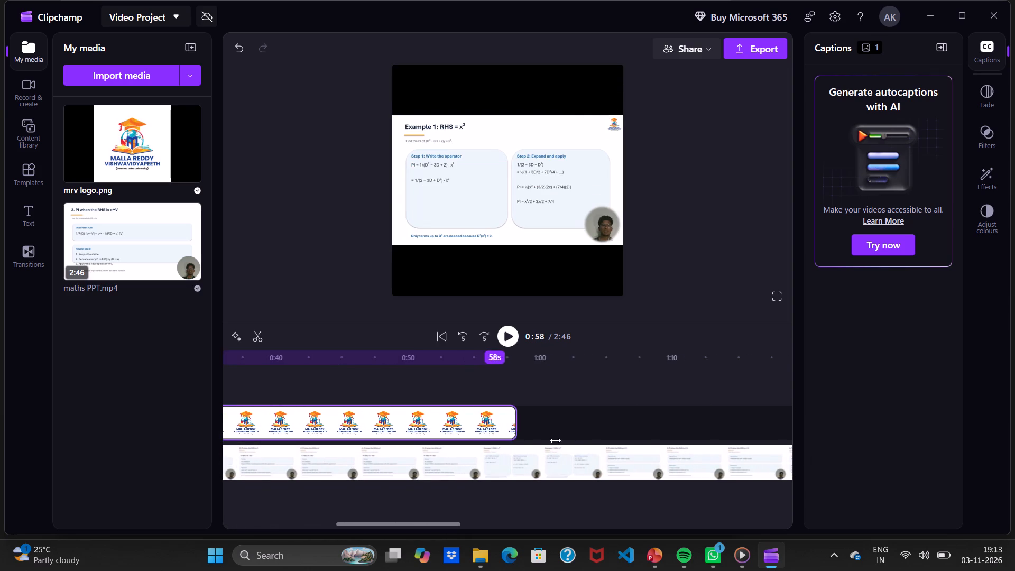
{"action": "left_click_drag", "start_coordinate": [555, 440], "coordinate": [828, 443]}
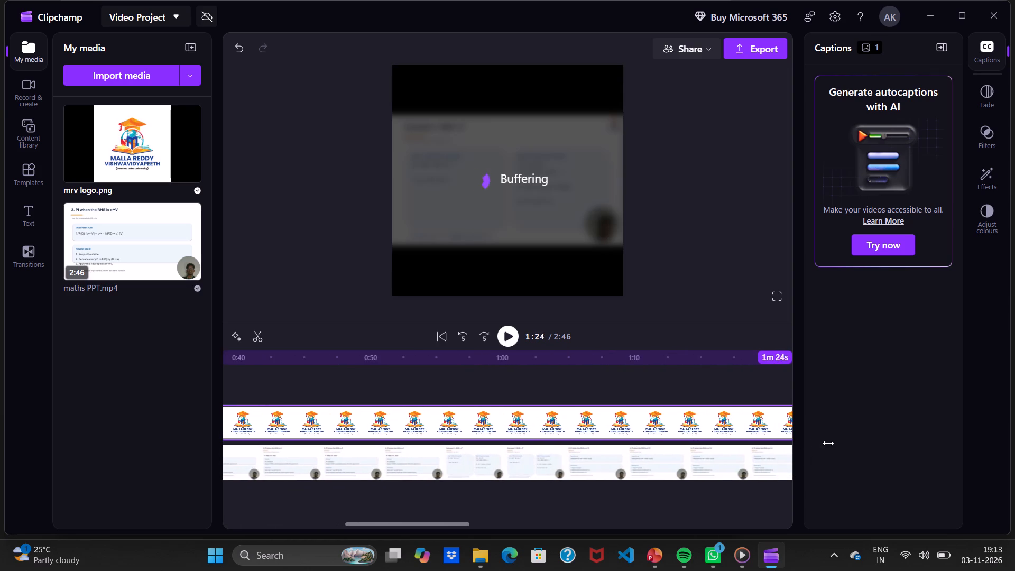
{"action": "left_click_drag", "start_coordinate": [828, 443], "coordinate": [843, 443]}
{"action": "scroll", "coordinate": [733, 457], "scroll_direction": "right", "scroll_amount": 1}
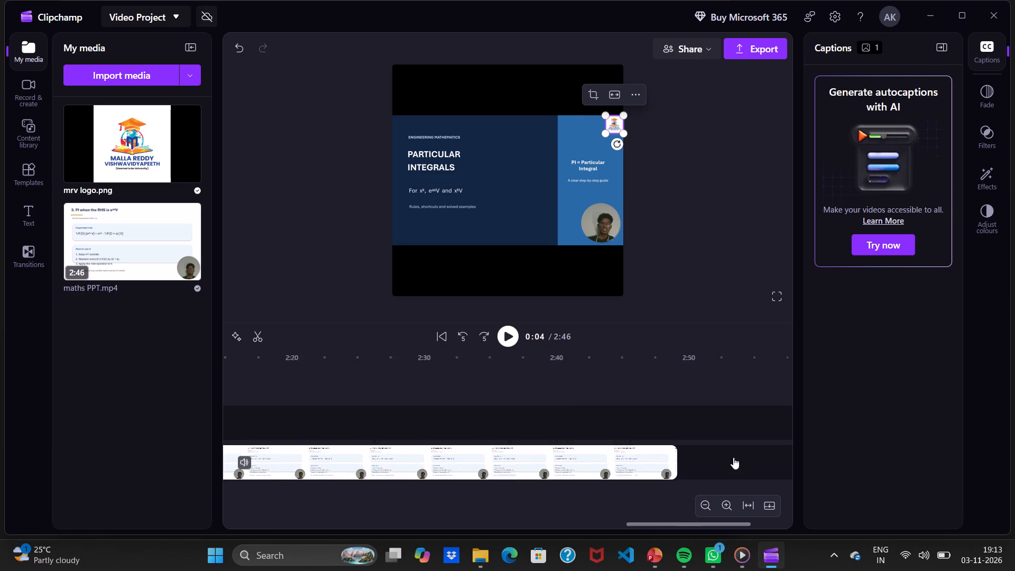
{"action": "scroll", "coordinate": [733, 457], "scroll_direction": "right", "scroll_amount": 1}
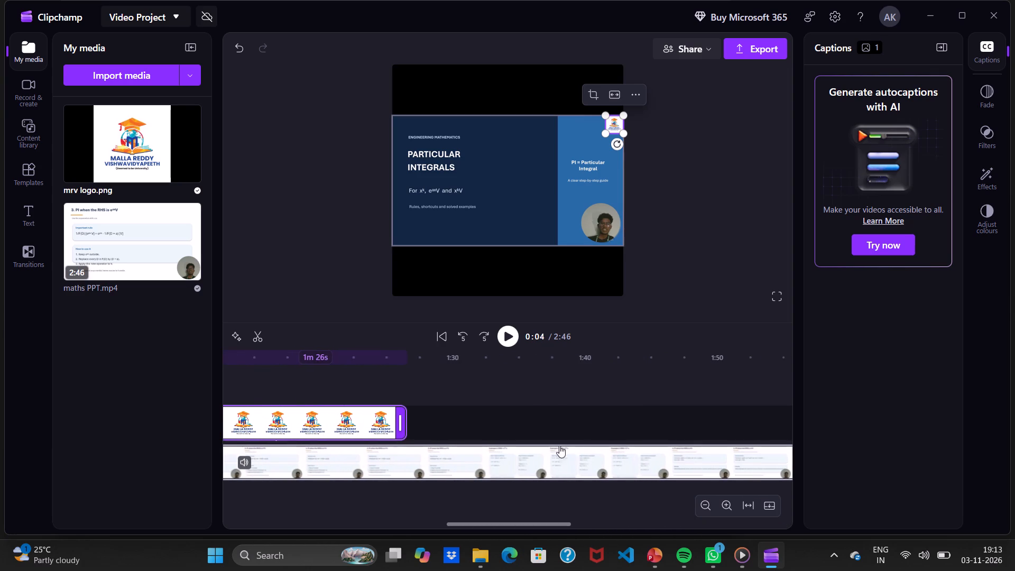
{"action": "left_click_drag", "start_coordinate": [402, 420], "coordinate": [425, 421]}
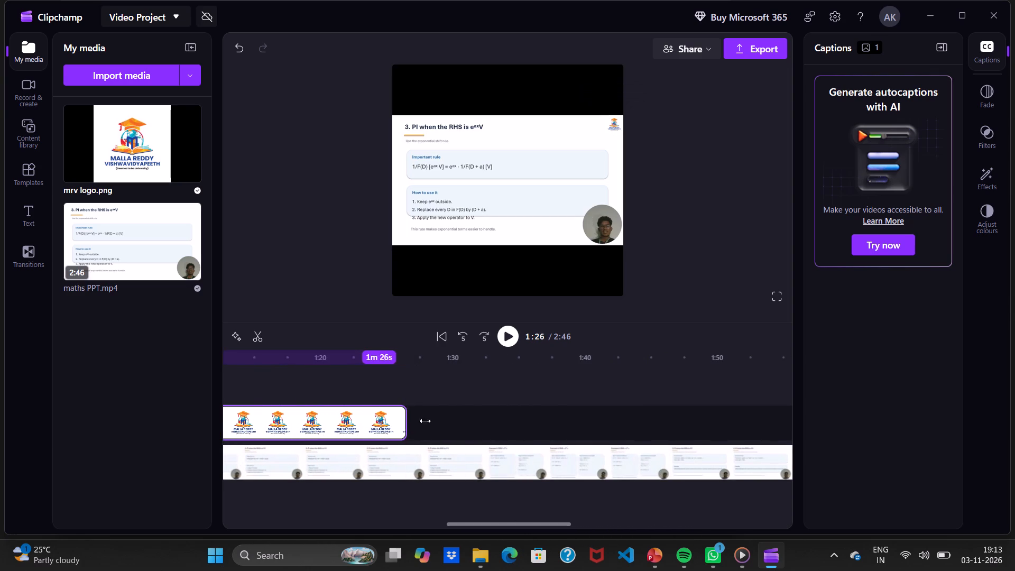
{"action": "left_click_drag", "start_coordinate": [425, 421], "coordinate": [692, 449]}
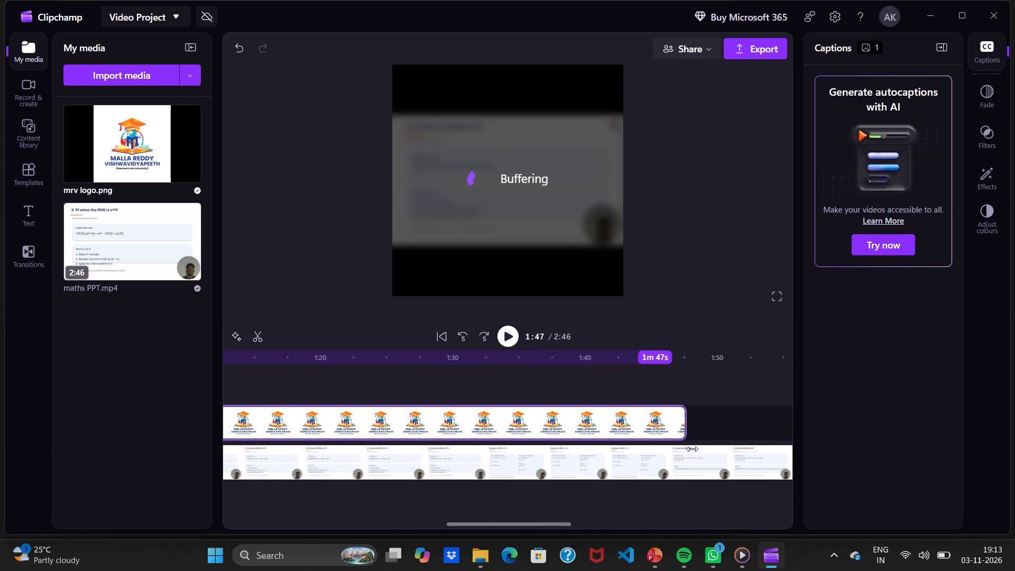
{"action": "left_click_drag", "start_coordinate": [692, 449], "coordinate": [762, 454]}
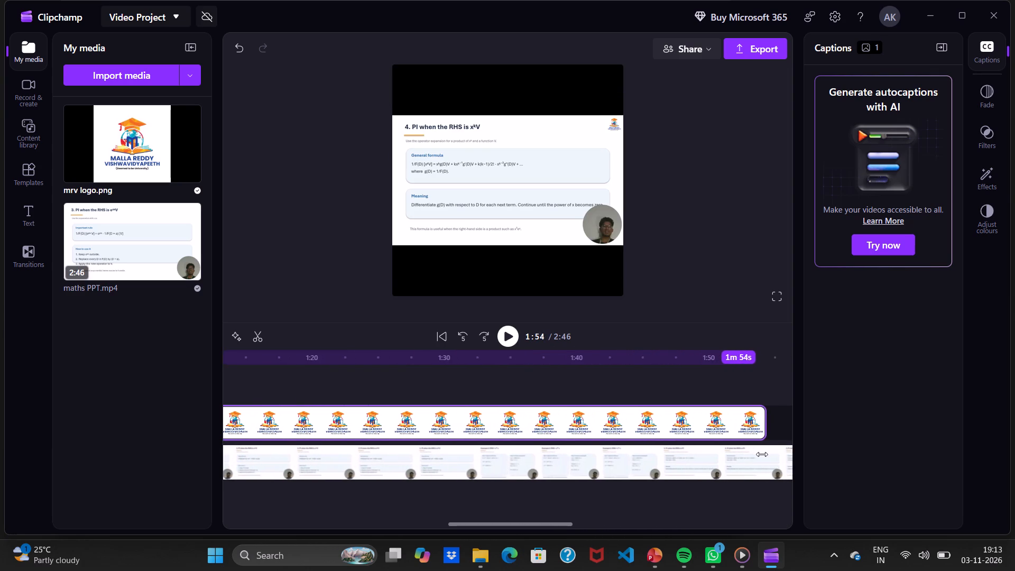
{"action": "left_click_drag", "start_coordinate": [762, 454], "coordinate": [776, 459]}
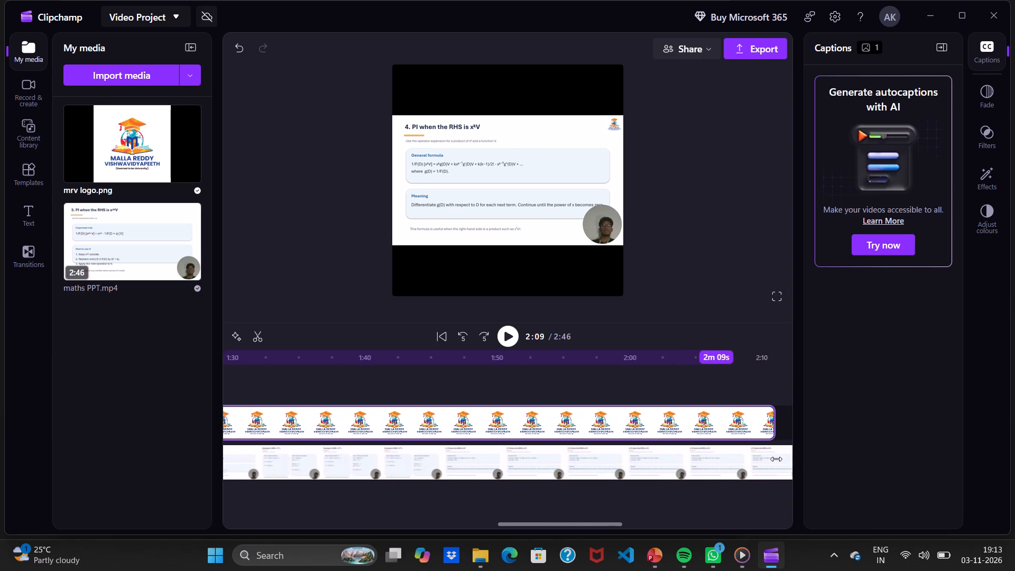
{"action": "left_click_drag", "start_coordinate": [776, 459], "coordinate": [782, 459]}
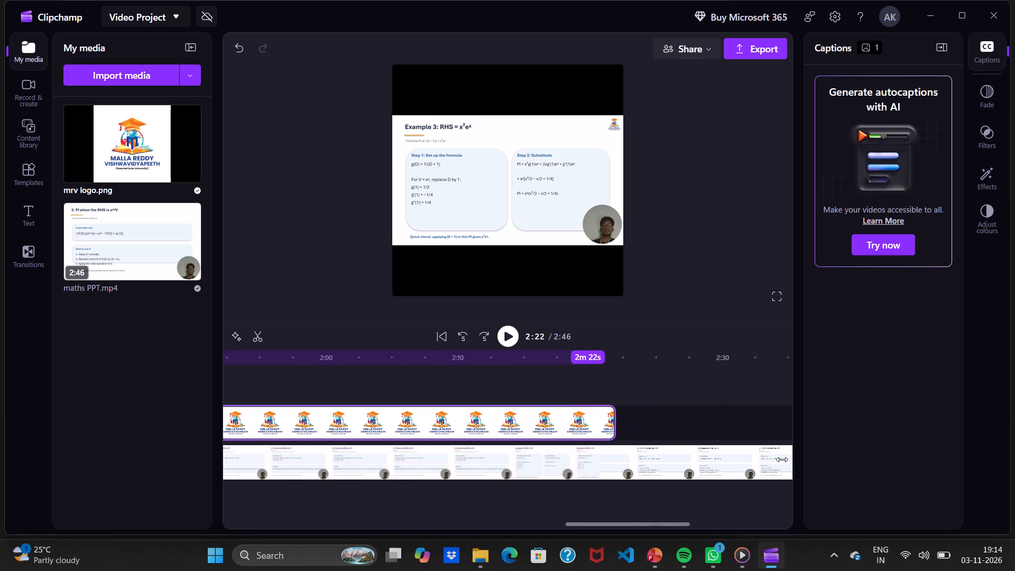
{"action": "left_click_drag", "start_coordinate": [782, 459], "coordinate": [782, 459]}
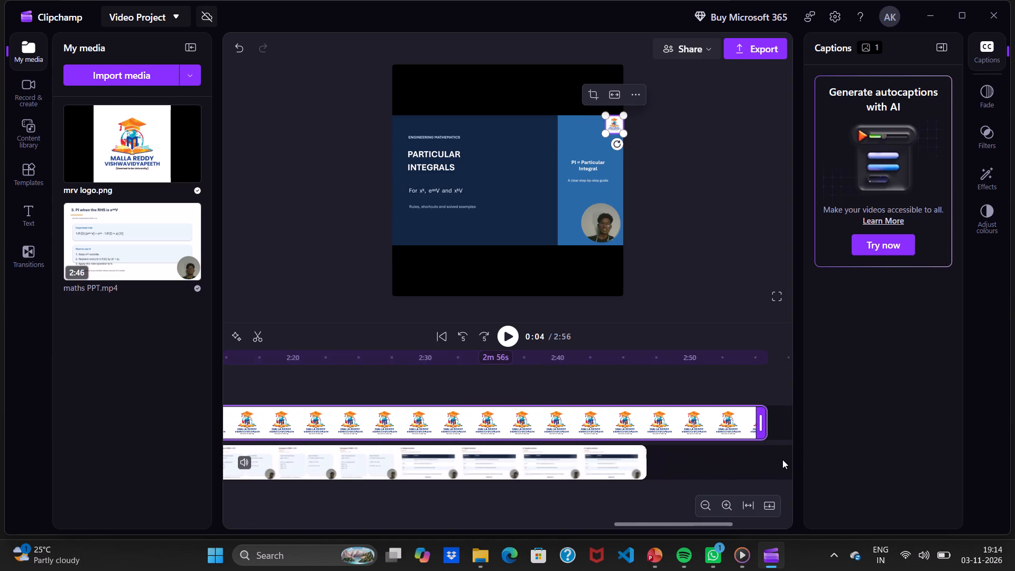
{"action": "left_click_drag", "start_coordinate": [761, 420], "coordinate": [642, 441]}
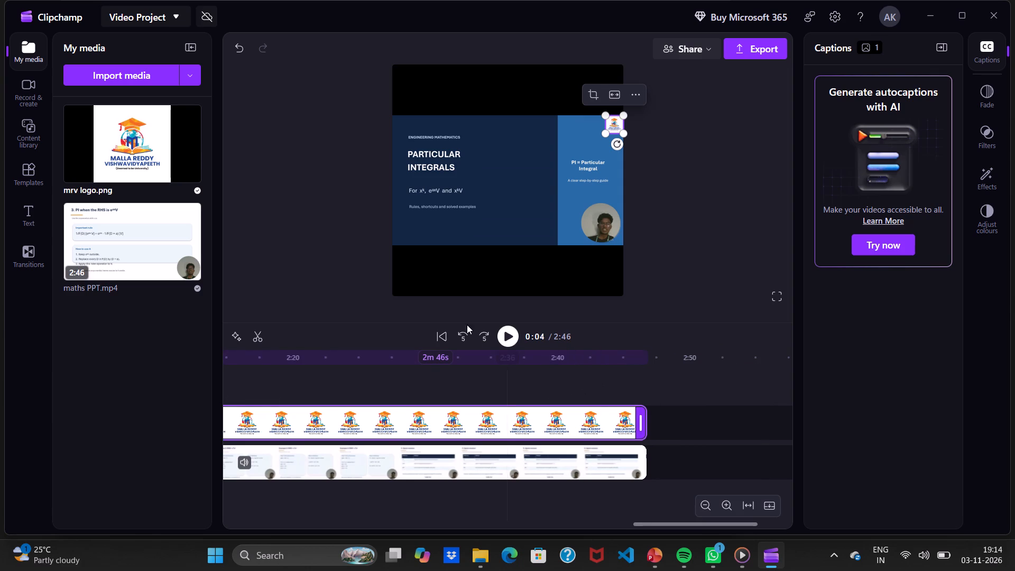
Move the playhead back to 0:00 and try to preview the video with the logo overlay, stopping playback at the end.
{"action": "scroll", "coordinate": [349, 493], "scroll_direction": "right", "scroll_amount": 6}
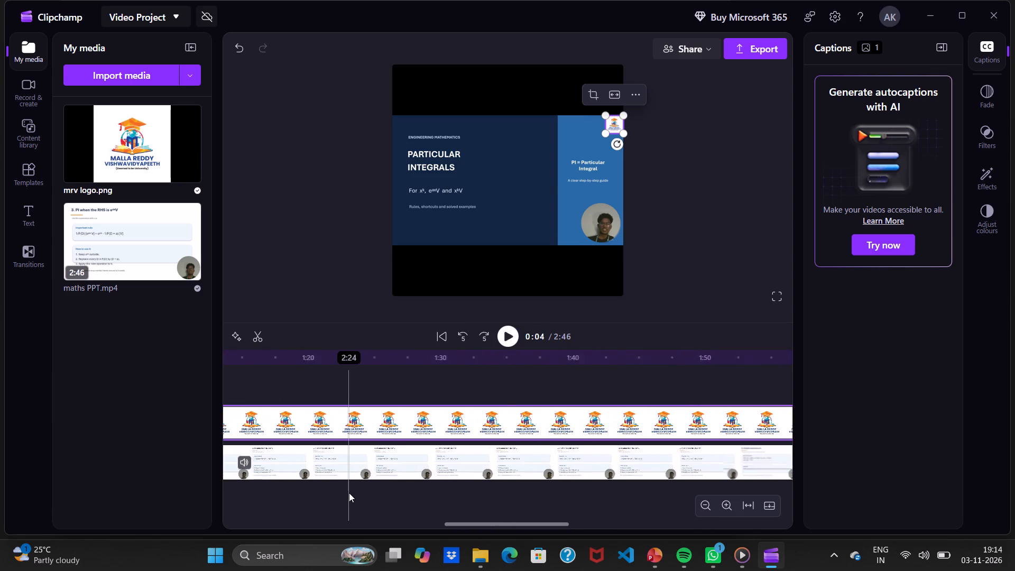
{"action": "scroll", "coordinate": [349, 493], "scroll_direction": "right", "scroll_amount": 10}
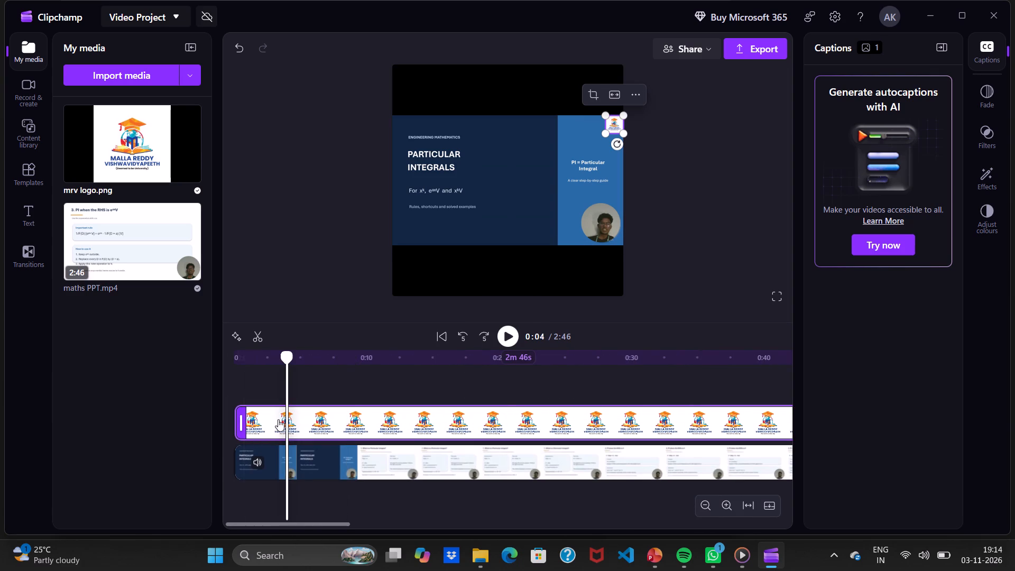
{"action": "left_click_drag", "start_coordinate": [287, 361], "coordinate": [234, 358]}
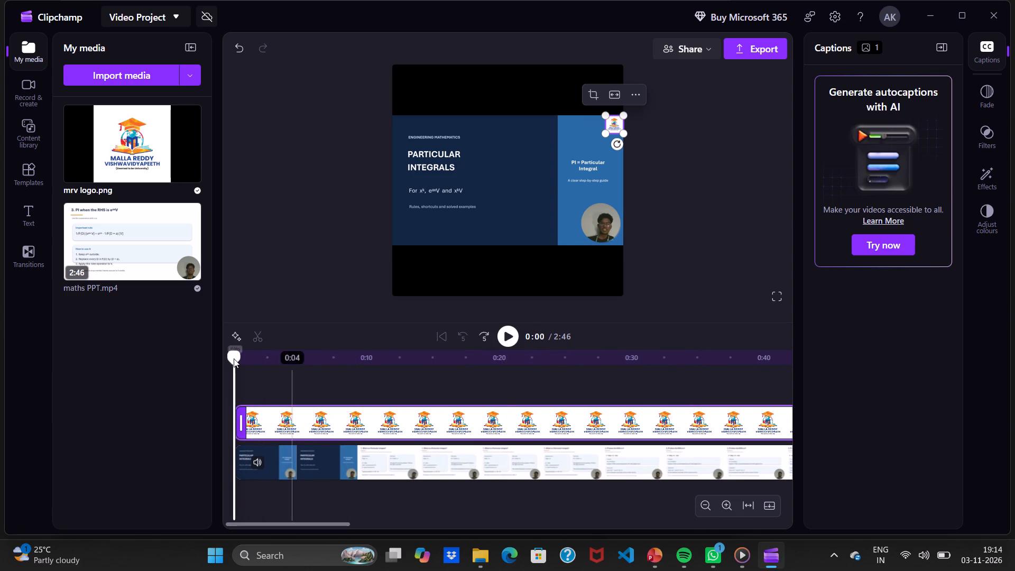
{"action": "left_click", "coordinate": [506, 336]}
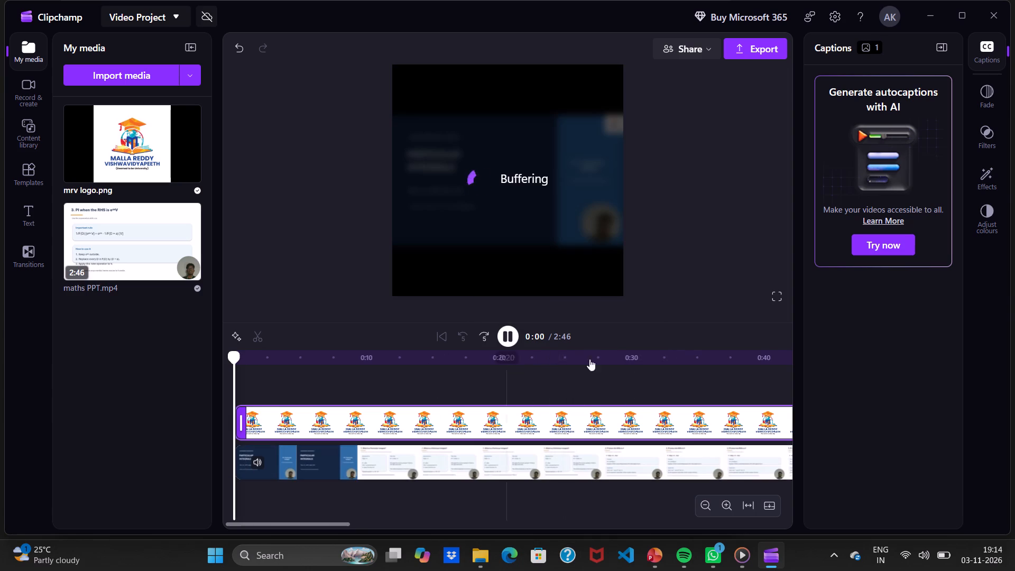
{"action": "scroll", "coordinate": [561, 428], "scroll_direction": "up", "scroll_amount": 1}
{"action": "left_click", "coordinate": [512, 334]}
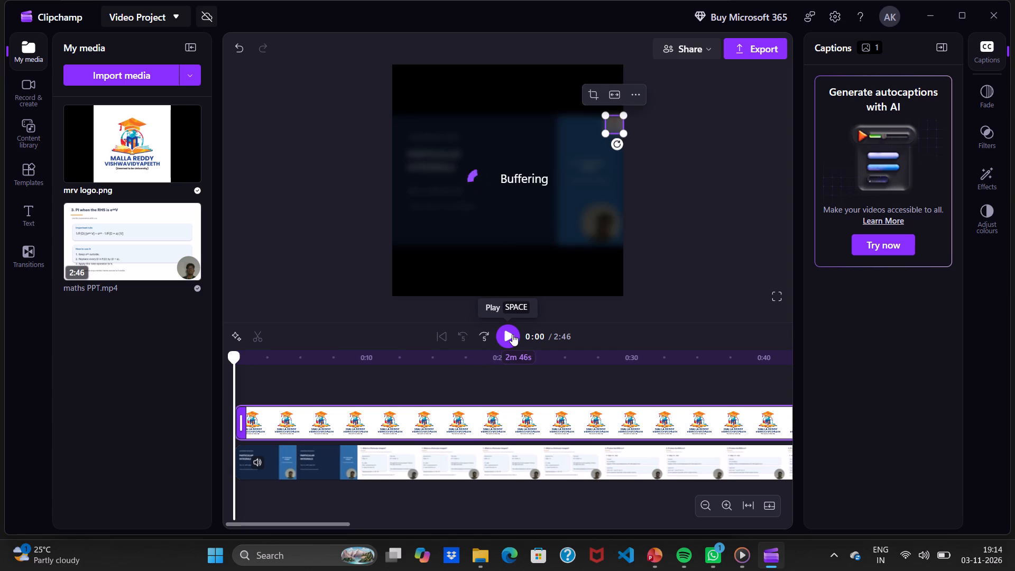
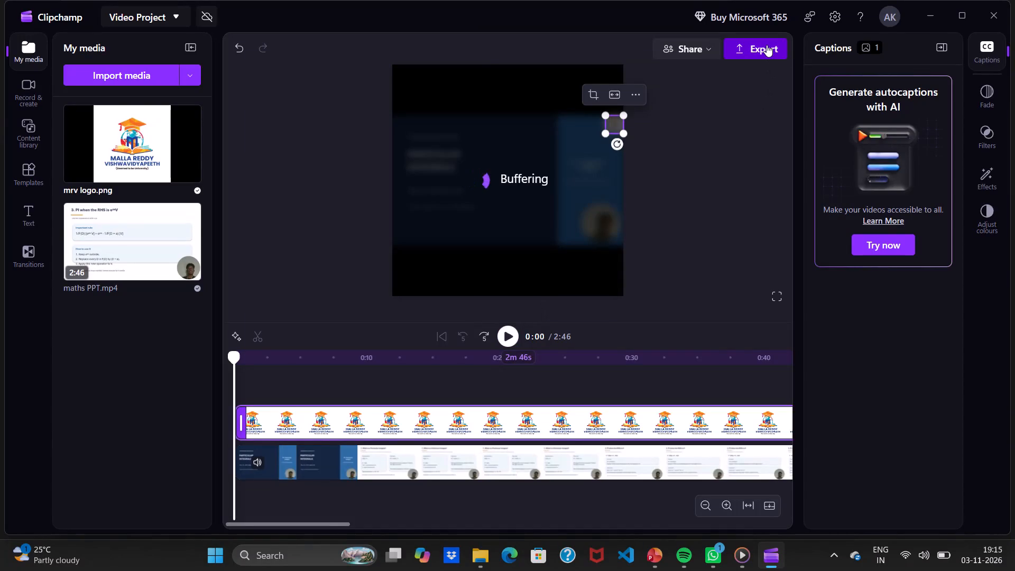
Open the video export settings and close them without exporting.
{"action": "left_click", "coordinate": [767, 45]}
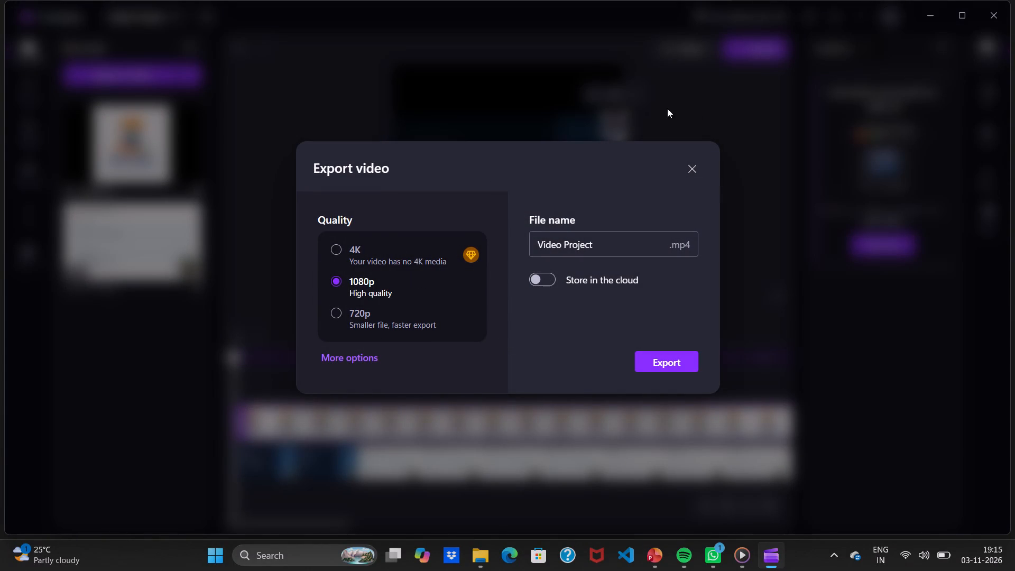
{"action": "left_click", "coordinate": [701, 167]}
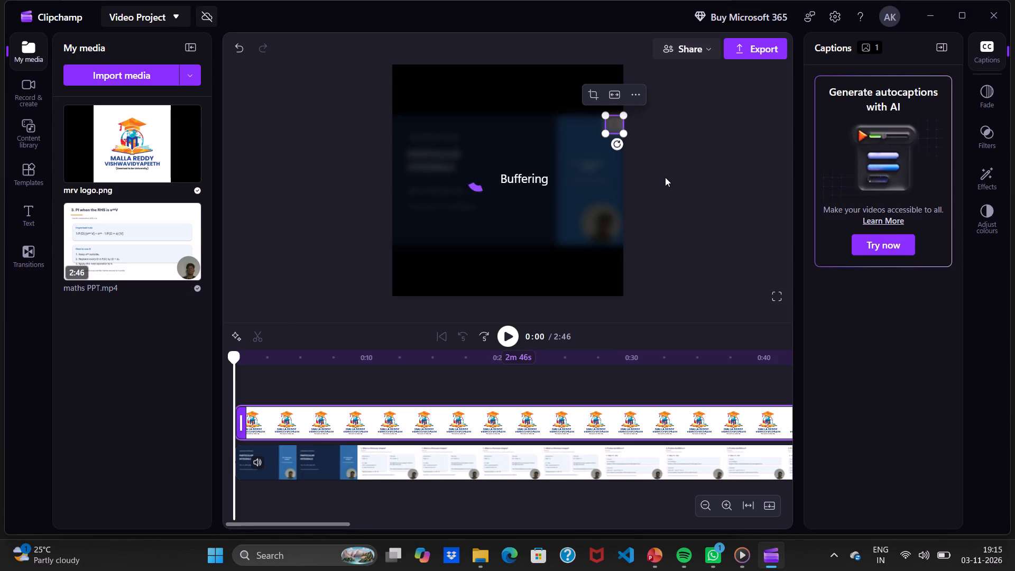
Try to preview the video with the logo overlay, moving the playhead to 0:10 and back to 0:00.
{"action": "left_click", "coordinate": [515, 340]}
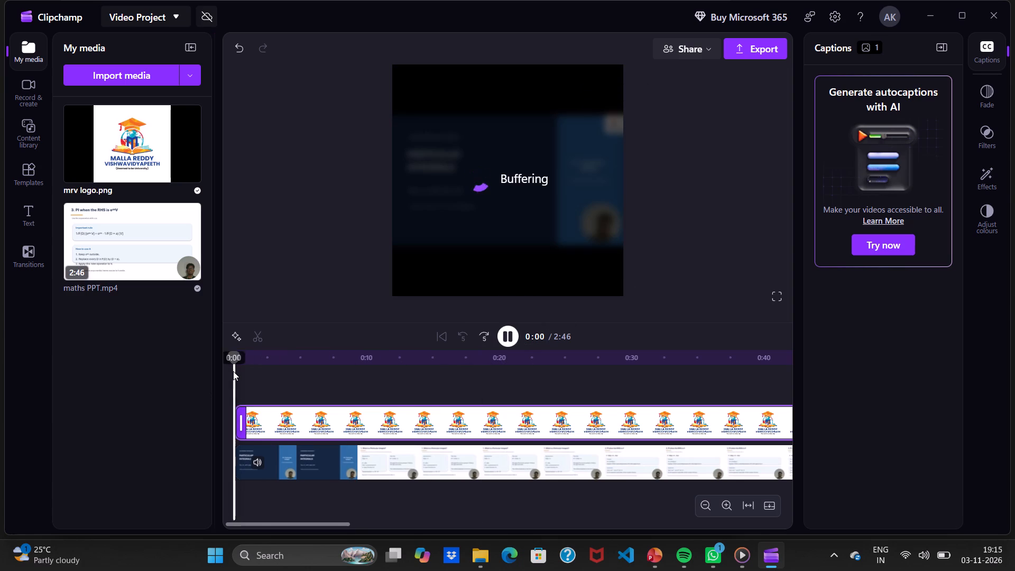
{"action": "left_click_drag", "start_coordinate": [233, 367], "coordinate": [375, 375]}
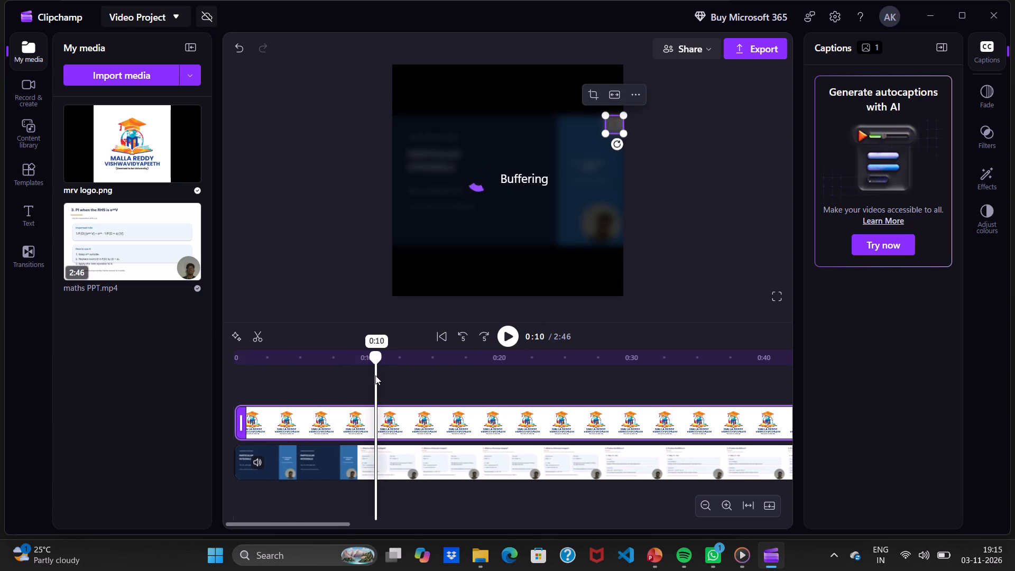
{"action": "left_click_drag", "start_coordinate": [375, 375], "coordinate": [225, 386]}
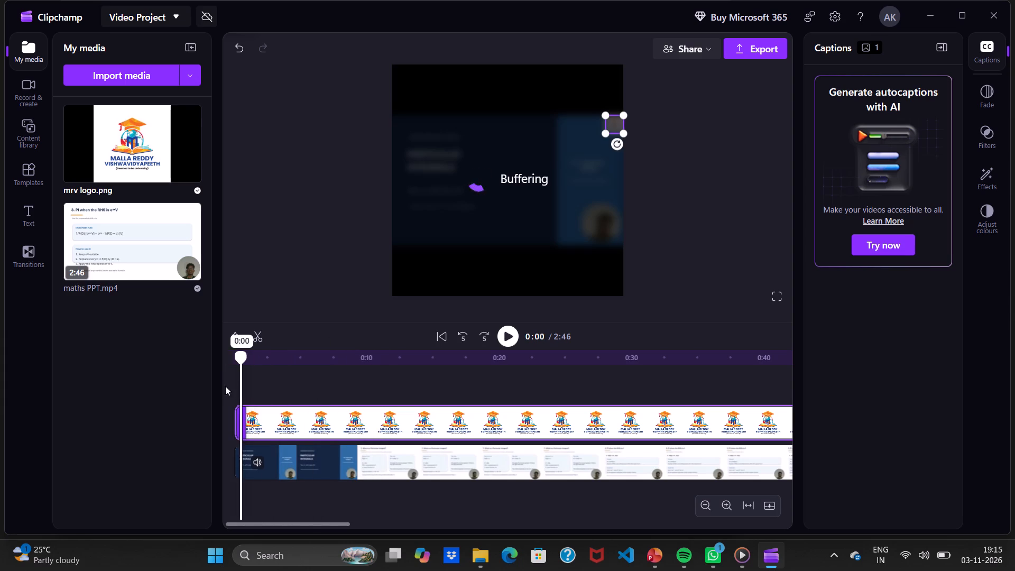
{"action": "left_click_drag", "start_coordinate": [225, 386], "coordinate": [202, 390]}
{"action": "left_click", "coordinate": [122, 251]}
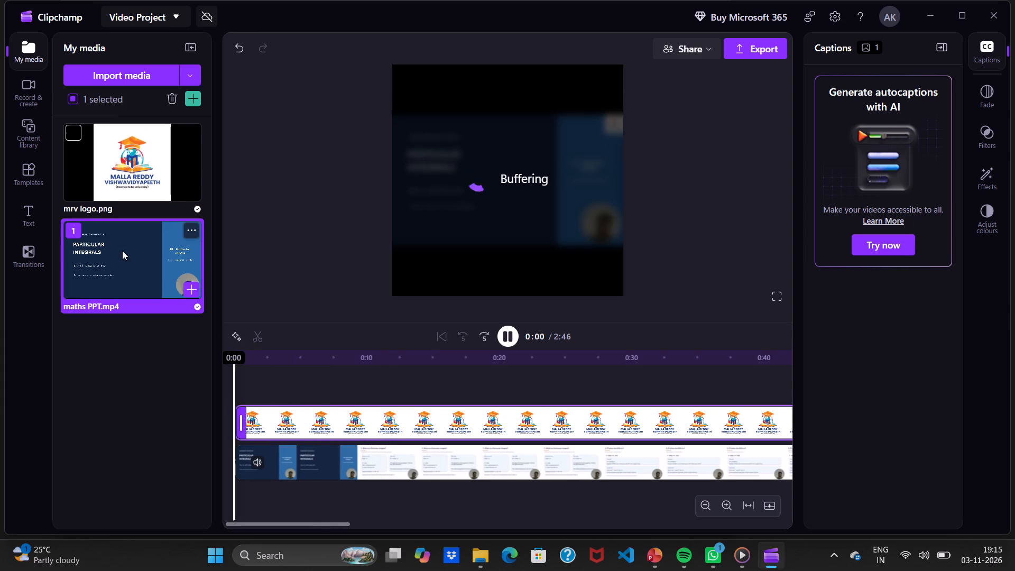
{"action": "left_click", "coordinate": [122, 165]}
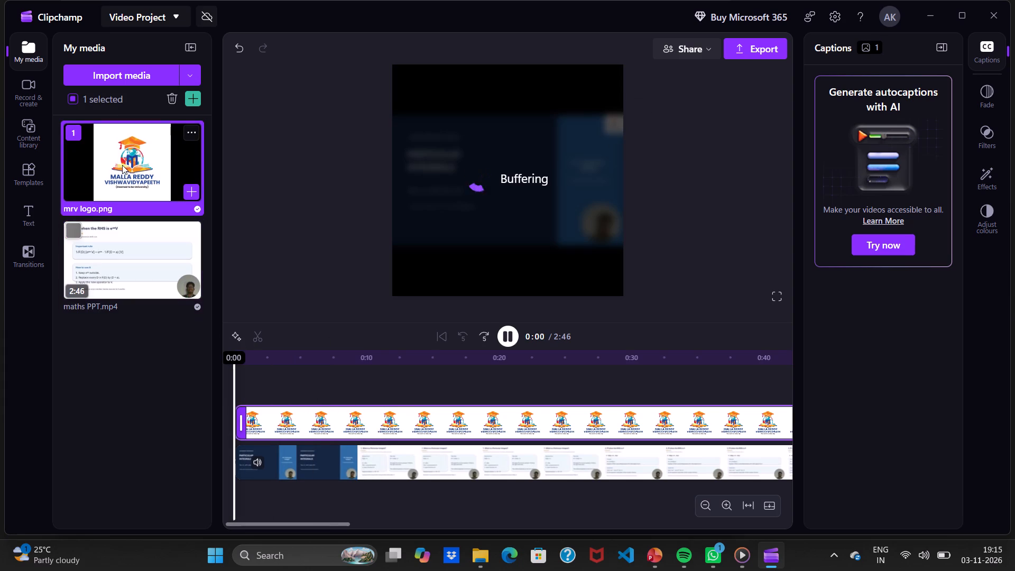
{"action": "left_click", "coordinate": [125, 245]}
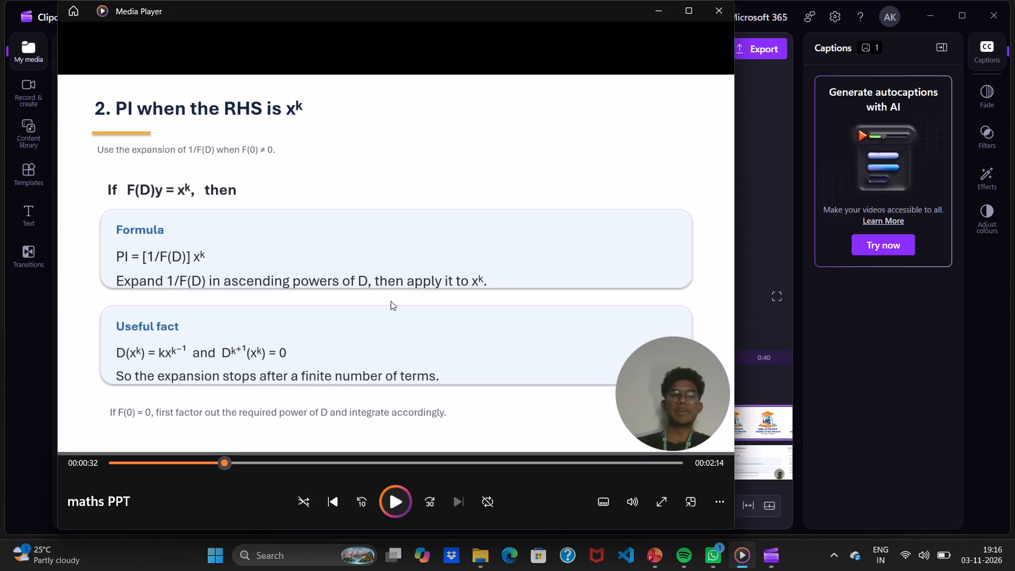
Switch to Media Player and resume playback of the original maths PPT video.
{"action": "left_click", "coordinate": [390, 504]}
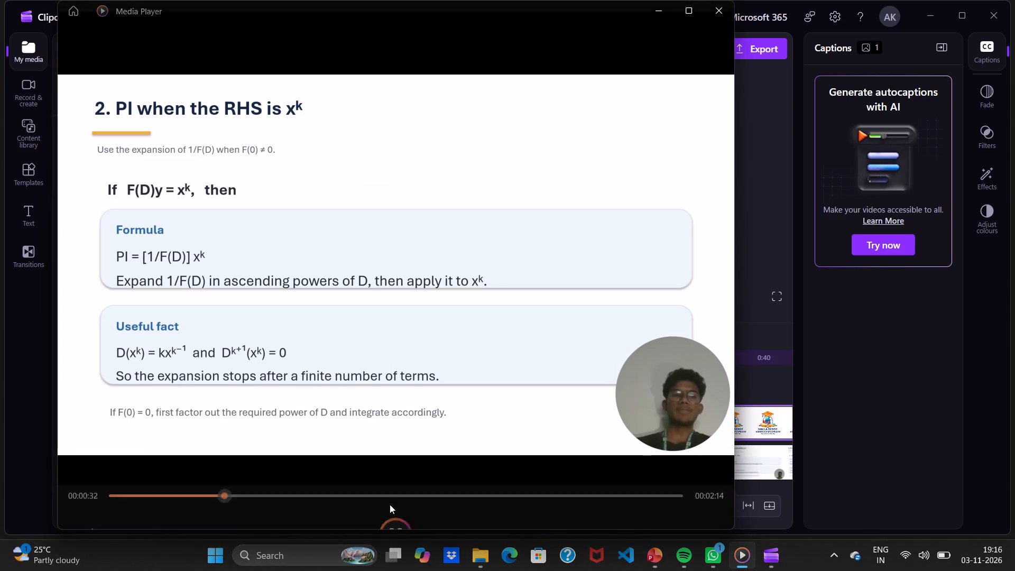
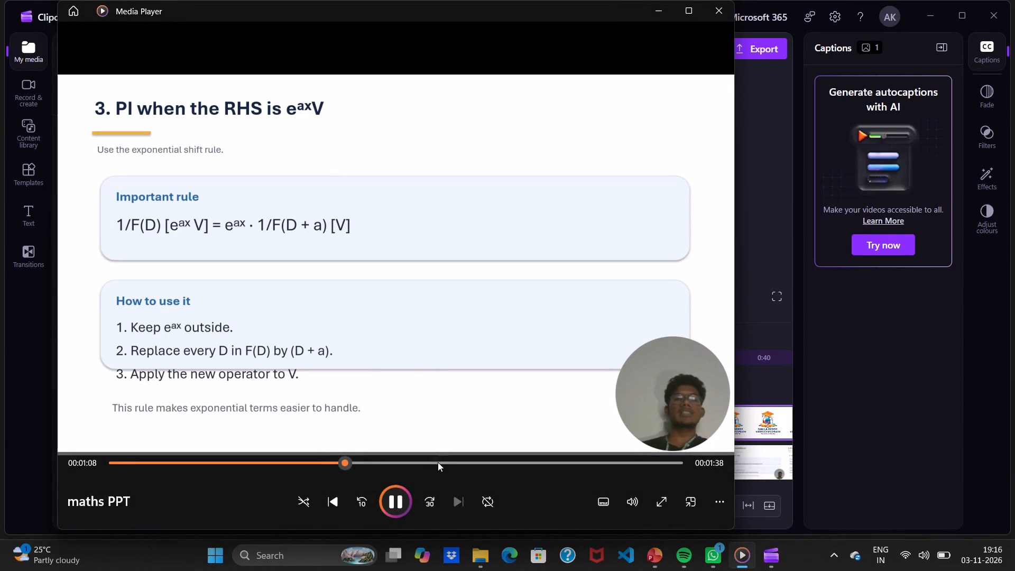
Pause playback of the original maths PPT video in Media Player.
{"action": "left_click", "coordinate": [399, 493]}
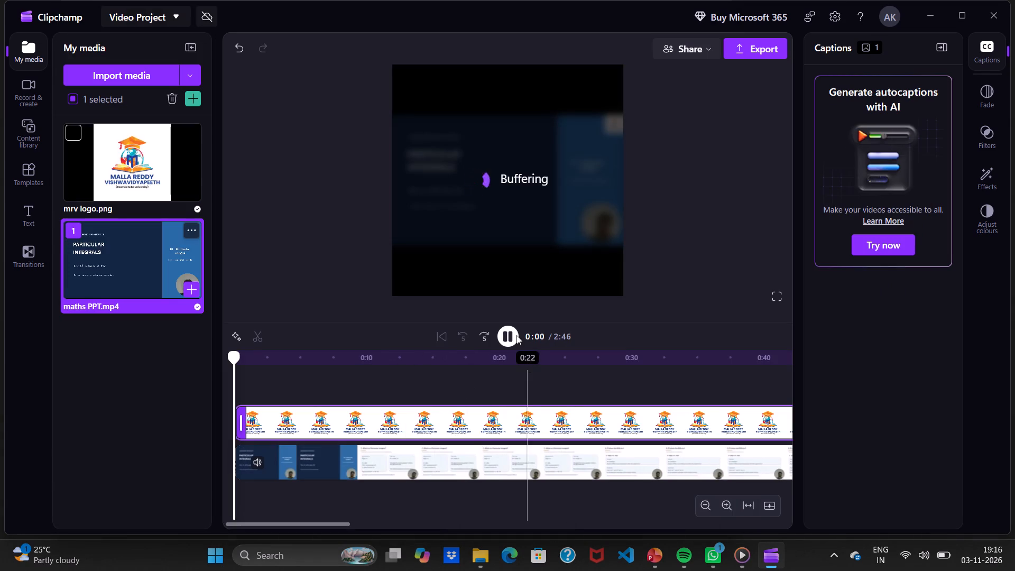
In Clipchamp, pause and restart the preview of the video with the logo overlay from 0:00.
{"action": "left_click", "coordinate": [501, 335]}
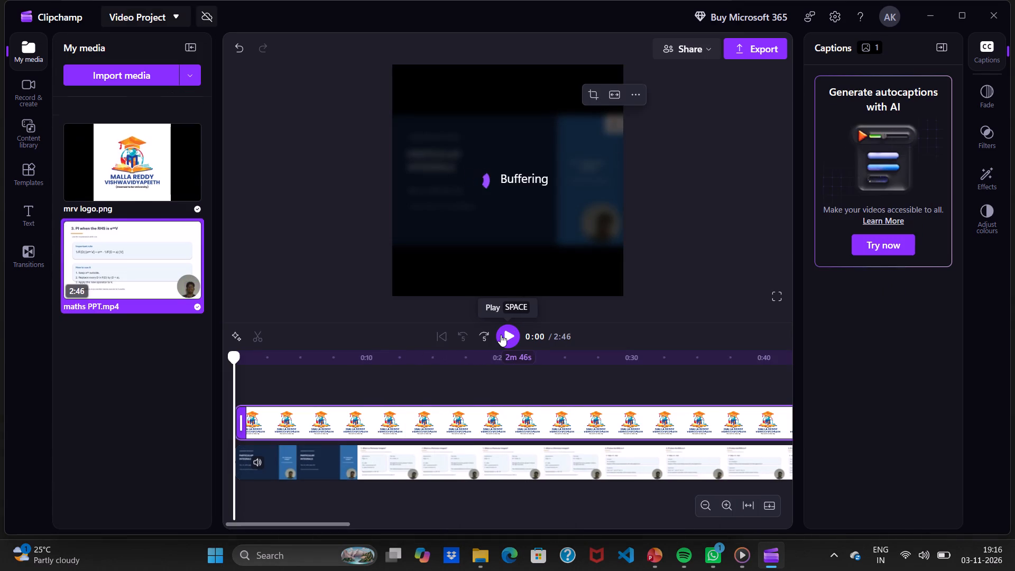
{"action": "left_click", "coordinate": [501, 335]}
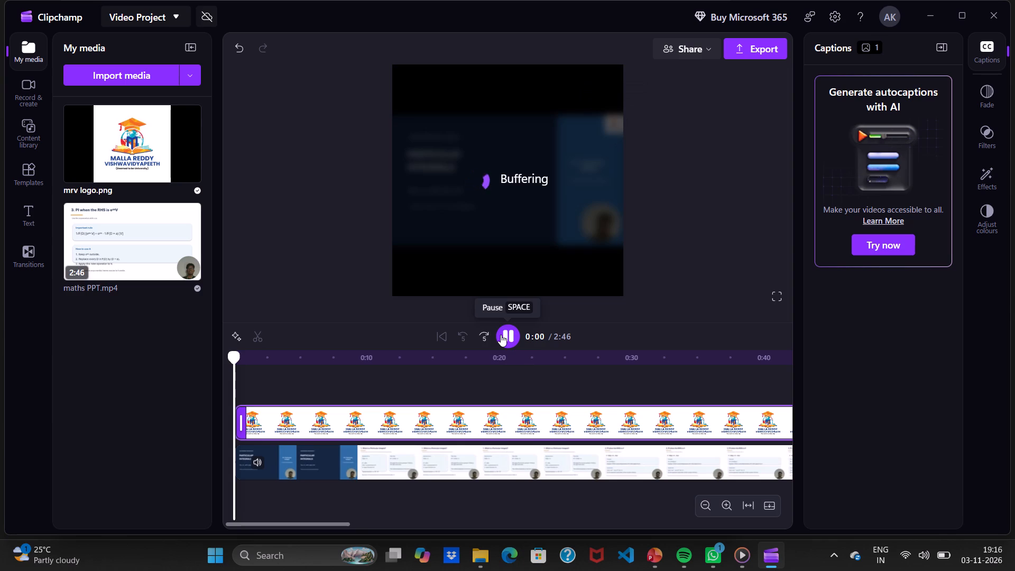
Export the logo-overlaid video at 1080p quality under the file name Video Project.
{"action": "left_click", "coordinate": [759, 56]}
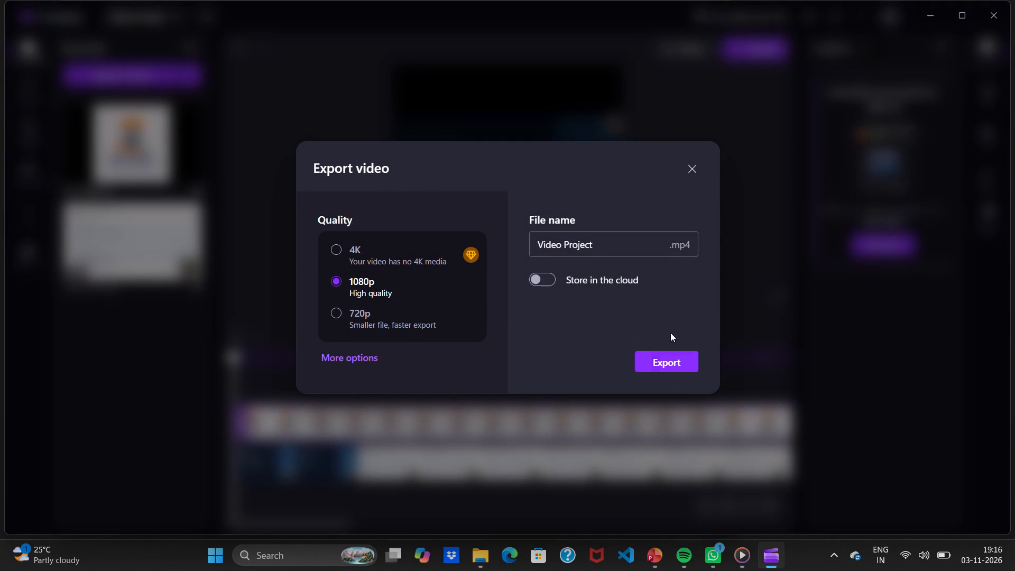
{"action": "left_click", "coordinate": [648, 356]}
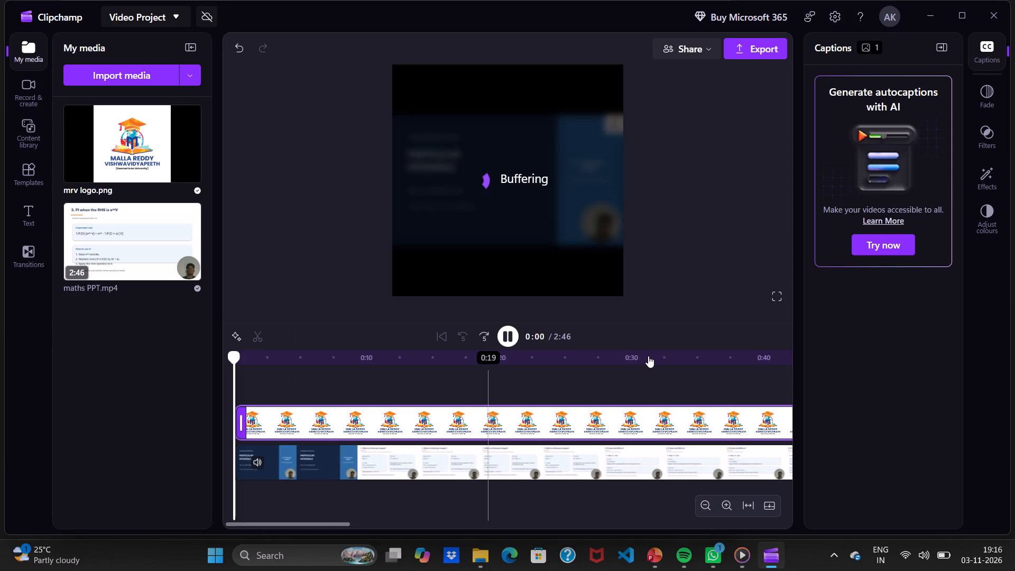
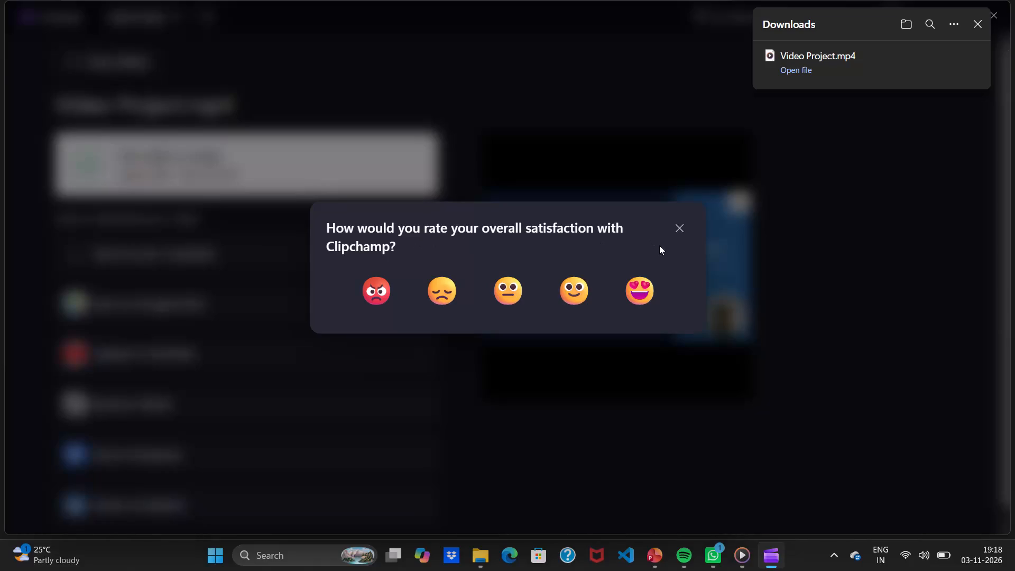
Dismiss the satisfaction survey and save the exported video to the Desktop as an MP4 named Video Project MATHS PPT.
{"action": "left_click", "coordinate": [682, 233]}
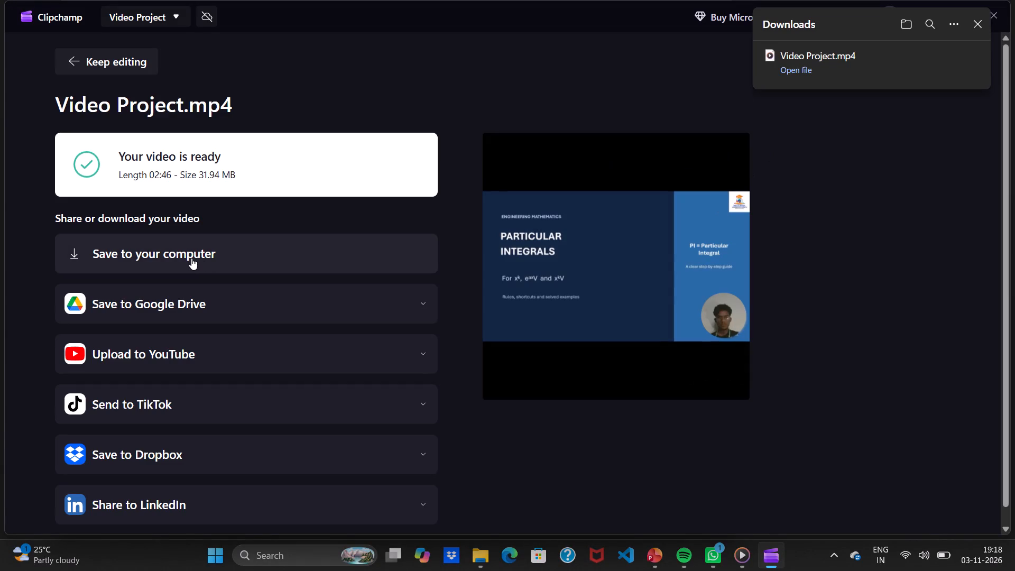
{"action": "left_click", "coordinate": [190, 258]}
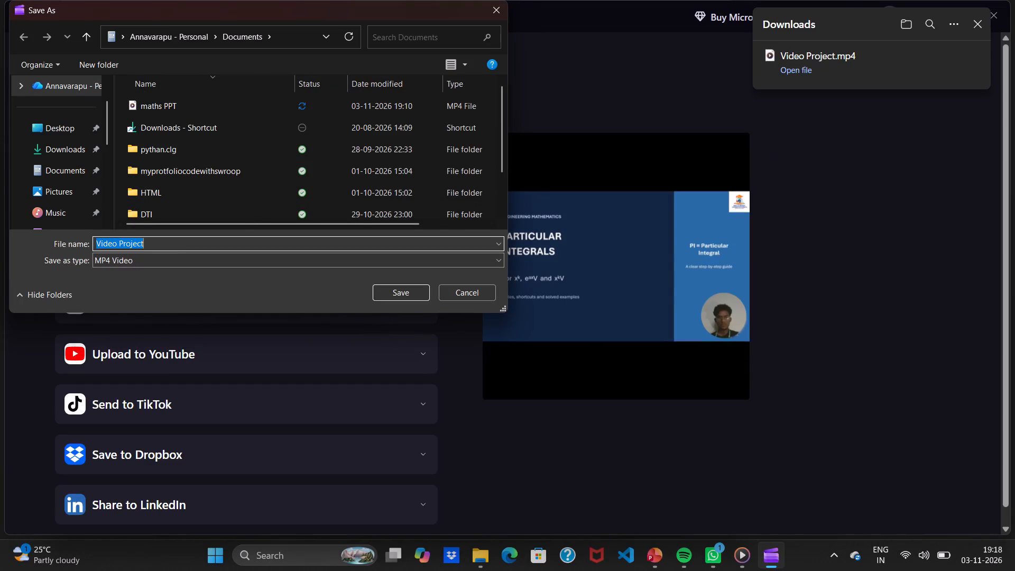
{"action": "left_click", "coordinate": [141, 238]}
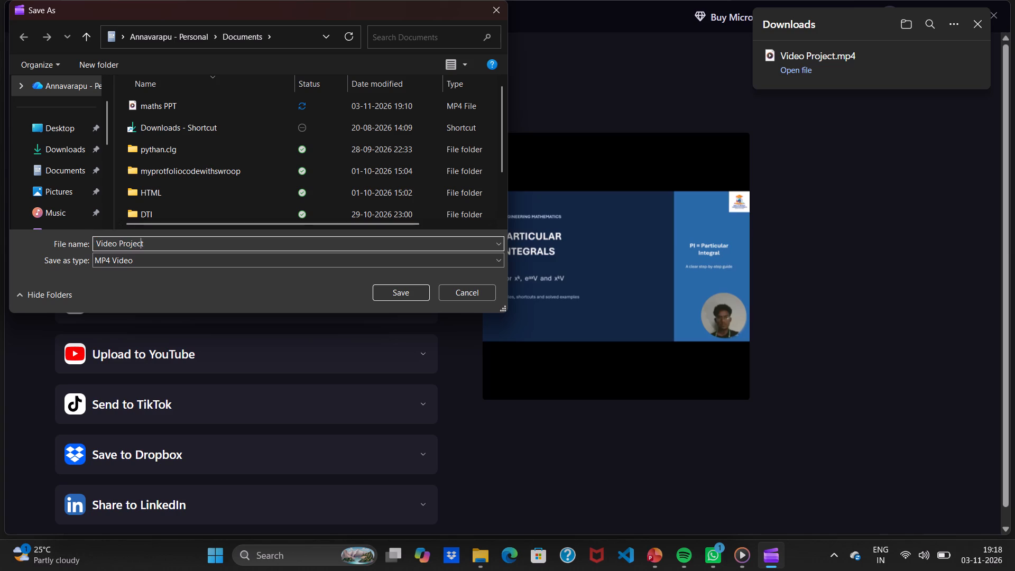
{"action": "key", "text": "Right"}
{"action": "key", "text": "space"}
{"action": "type", "text": "MATHS"}
{"action": "key", "text": "space"}
{"action": "type", "text": "PP"}
{"action": "key", "text": "t"}
{"action": "left_click", "coordinate": [58, 176]}
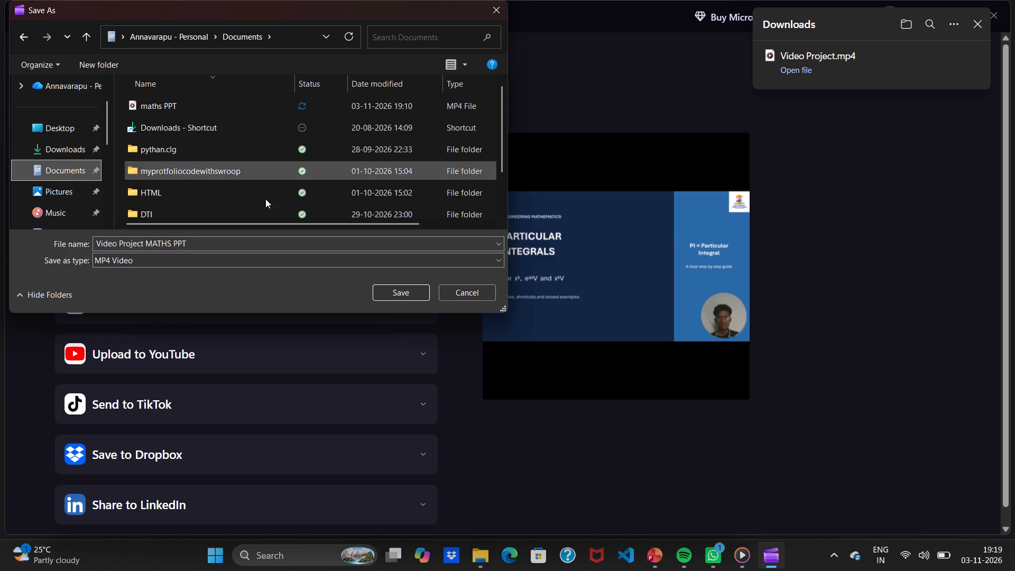
{"action": "left_click", "coordinate": [56, 119]}
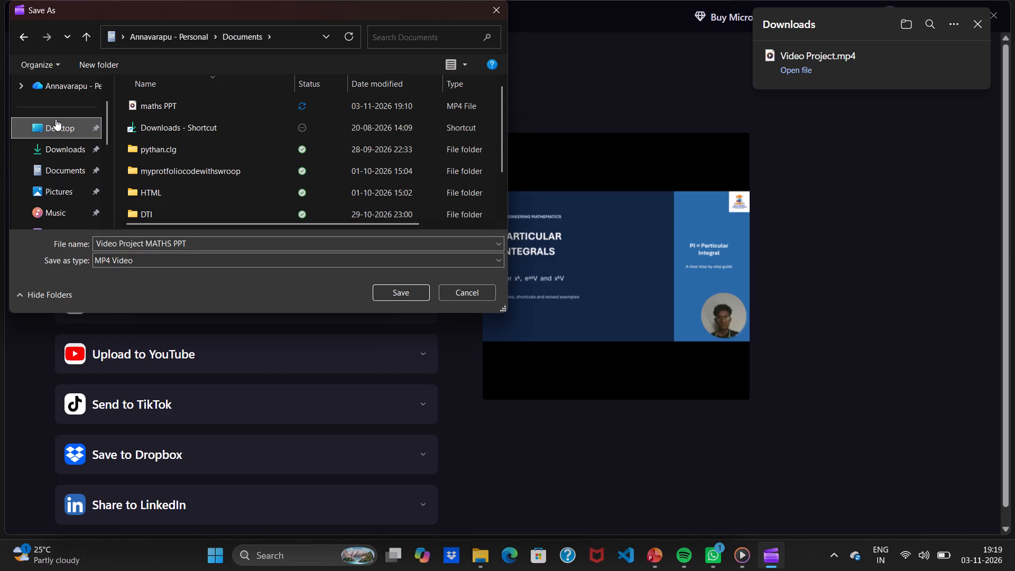
{"action": "left_click", "coordinate": [400, 294]}
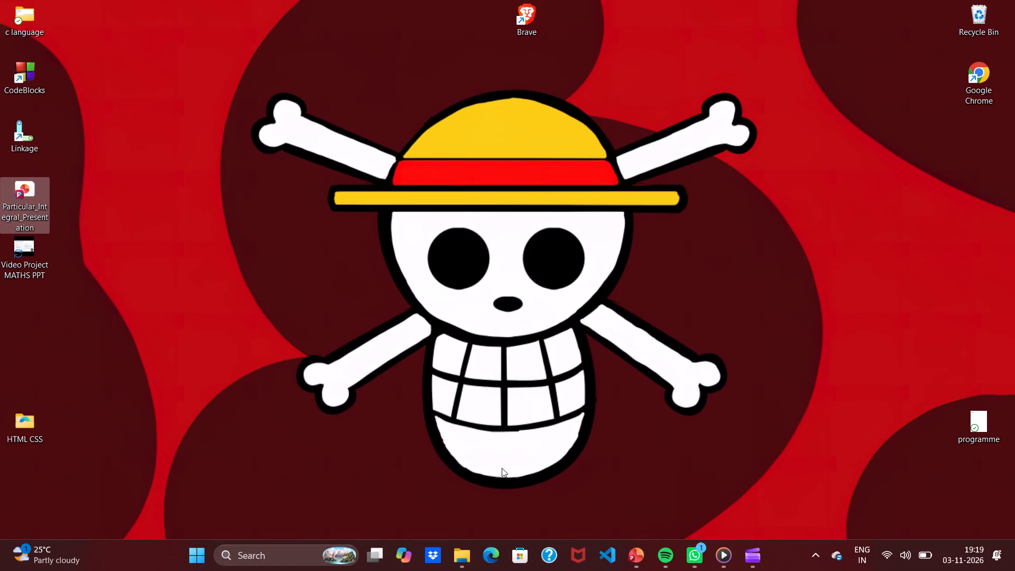
Open Video Project MATHS PPT from the Desktop folder in Media Player, watch its opening slides with the logo, and pause playback.
{"action": "double_click", "coordinate": [463, 556]}
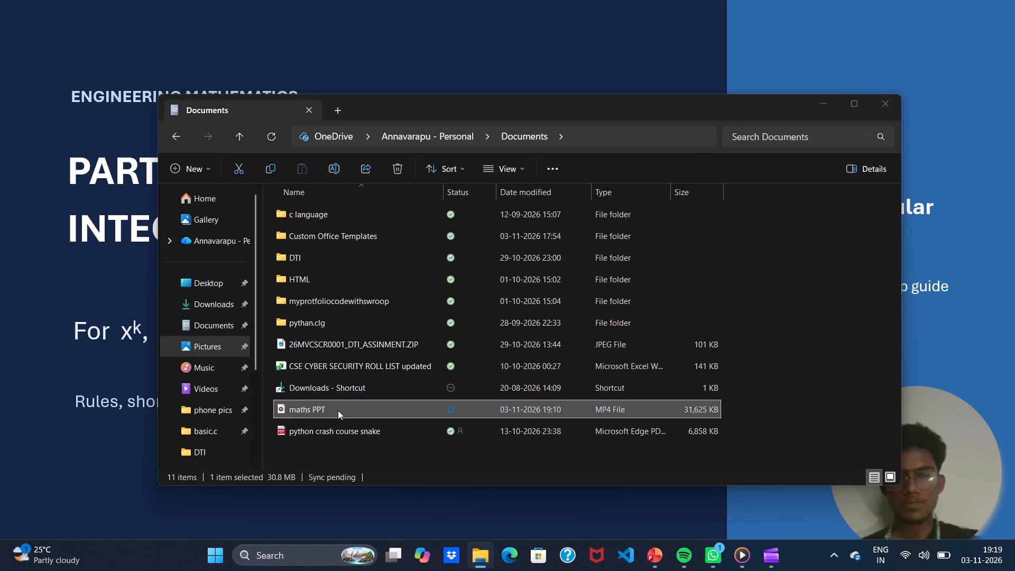
{"action": "left_click", "coordinate": [210, 285]}
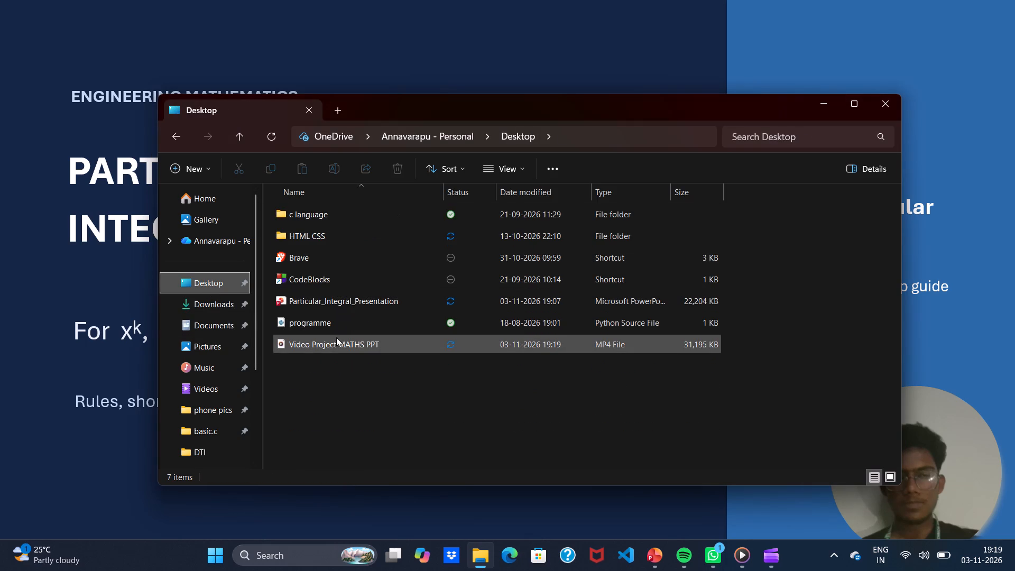
{"action": "double_click", "coordinate": [337, 340]}
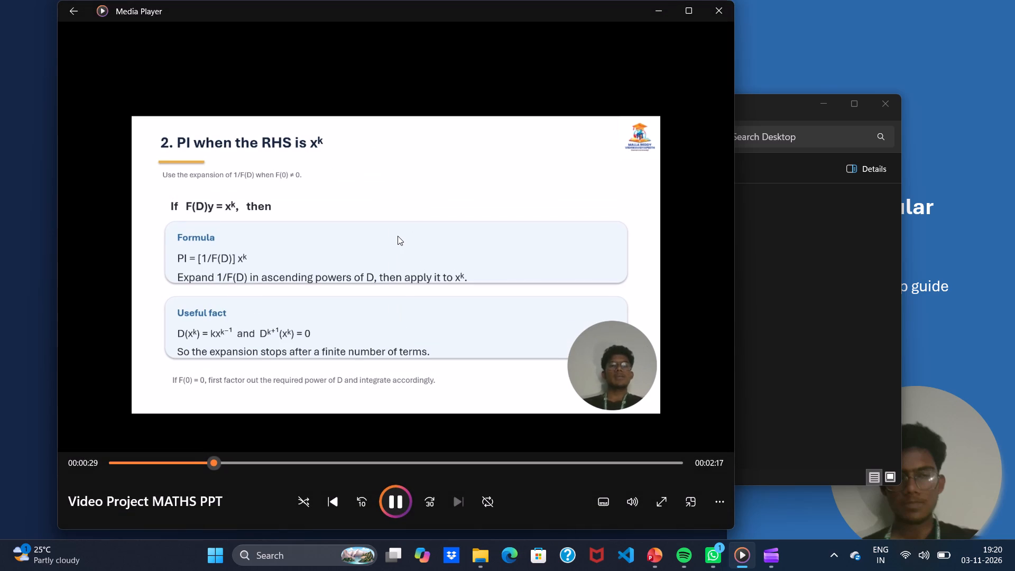
{"action": "left_click", "coordinate": [401, 511]}
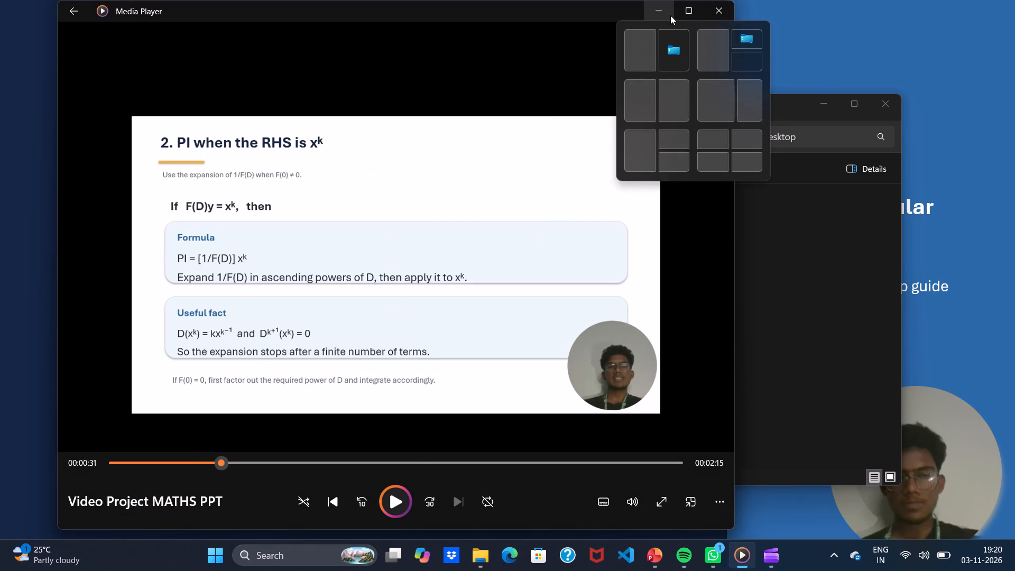
{"action": "left_click", "coordinate": [684, 15]}
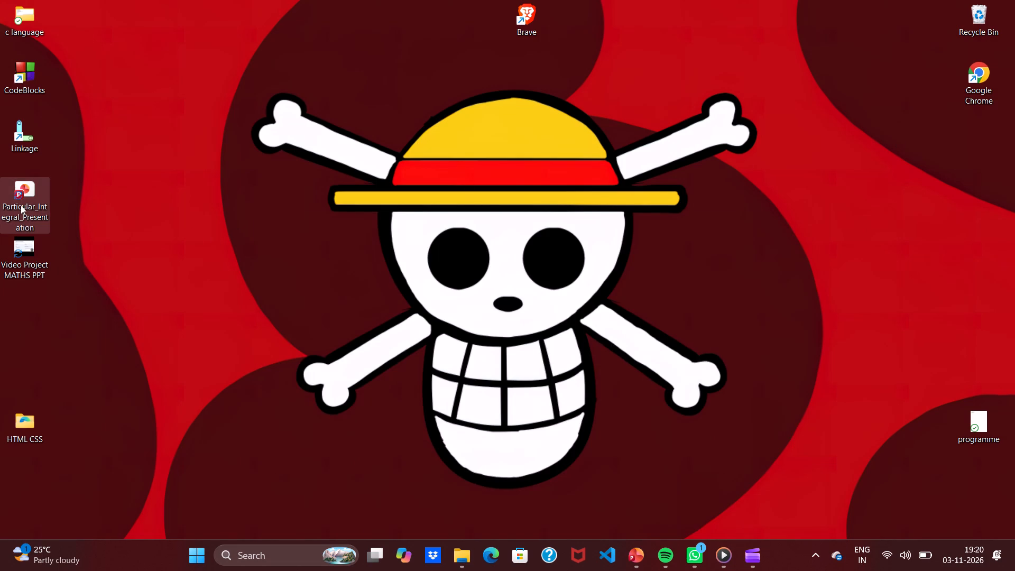
Open Particular_Integral_Presentation from the desktop in PowerPoint, and open it again from the recent files.
{"action": "left_click", "coordinate": [21, 206]}
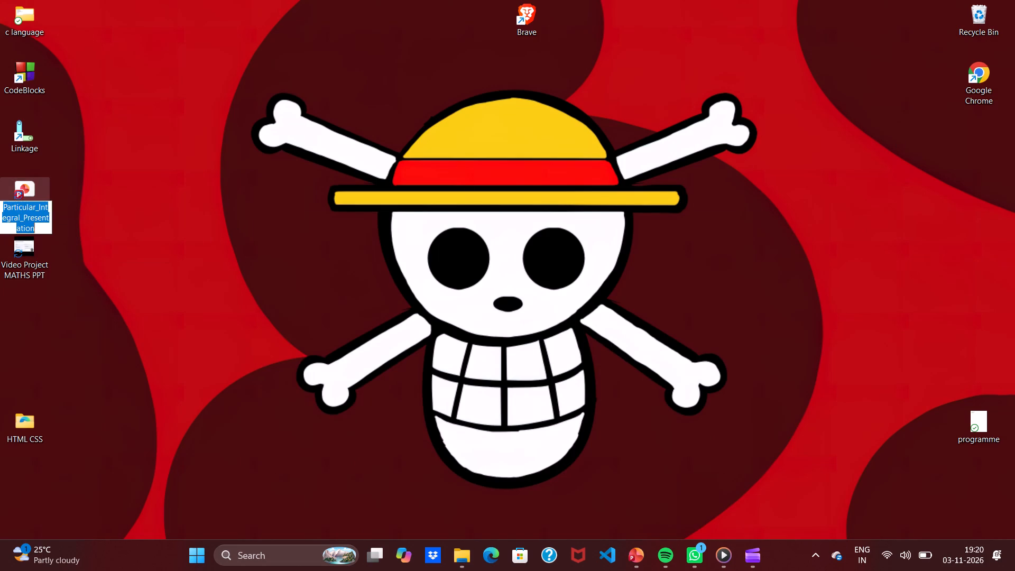
{"action": "double_click", "coordinate": [21, 206]}
{"action": "double_click", "coordinate": [26, 177]}
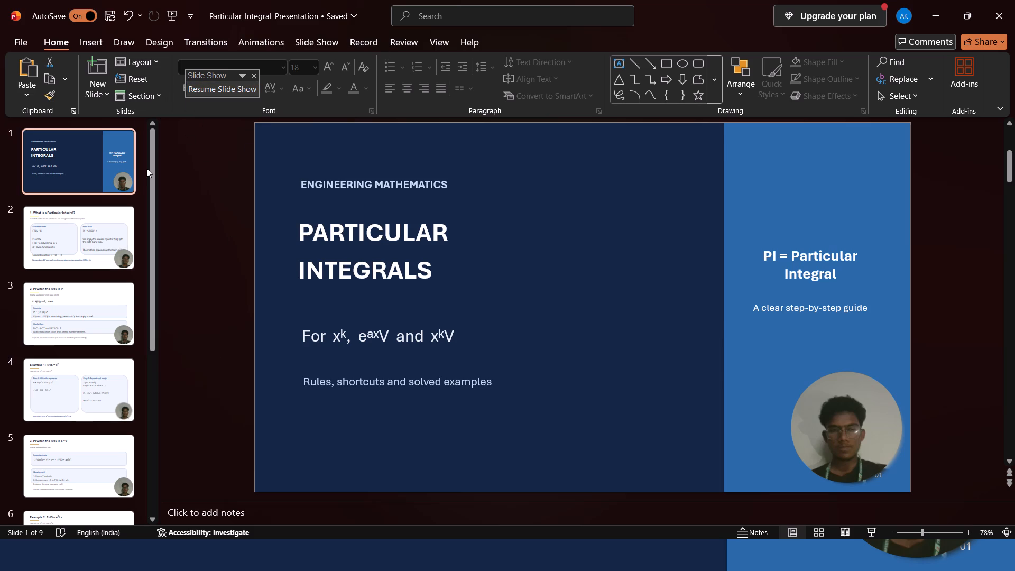
{"action": "left_click", "coordinate": [15, 49]}
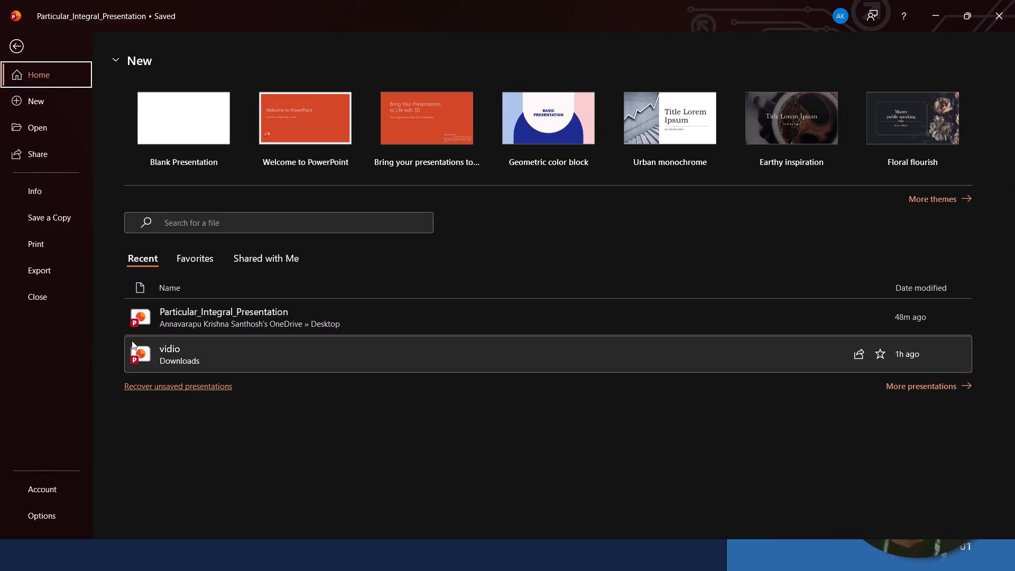
{"action": "double_click", "coordinate": [201, 320]}
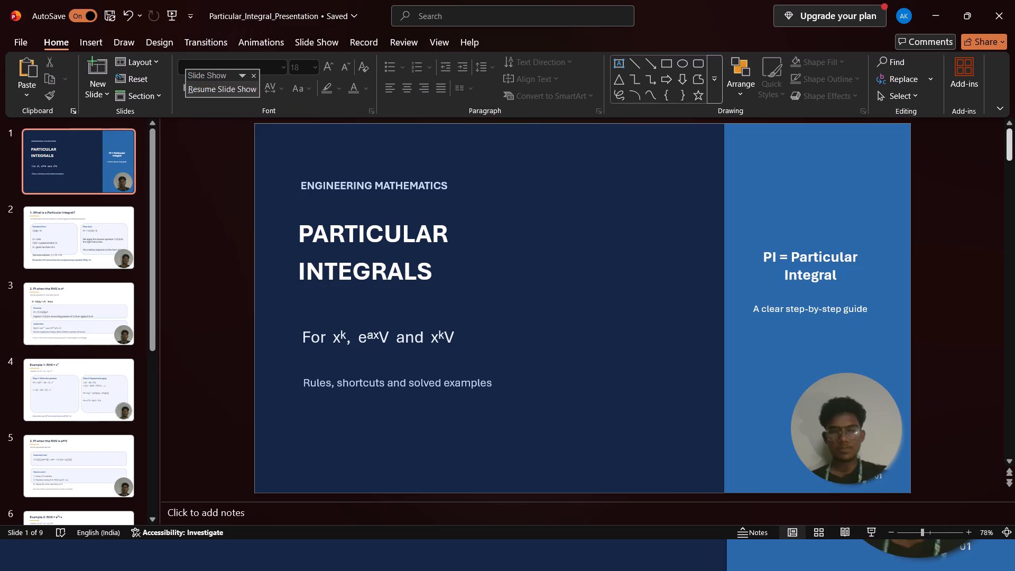
Close the Particular_Integral_Presentation in PowerPoint, then close the WhatsApp and Media Player windows.
{"action": "left_click", "coordinate": [1008, 21]}
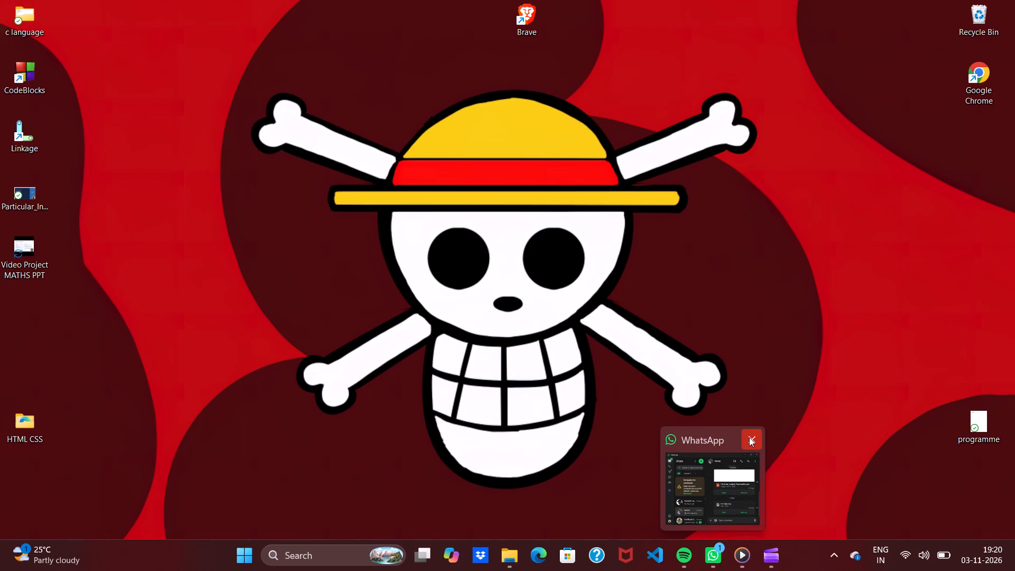
{"action": "left_click", "coordinate": [749, 437]}
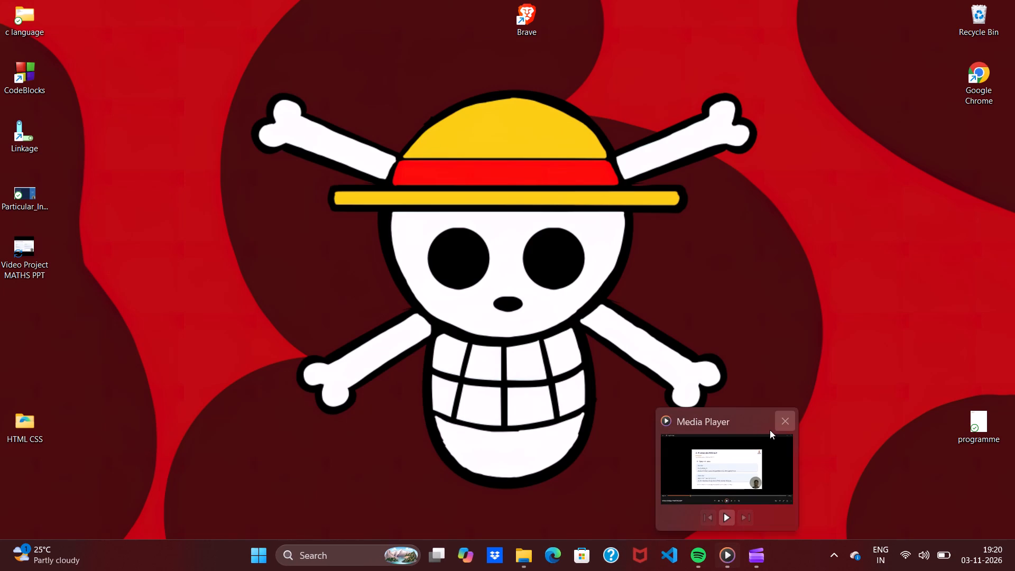
{"action": "left_click", "coordinate": [779, 421]}
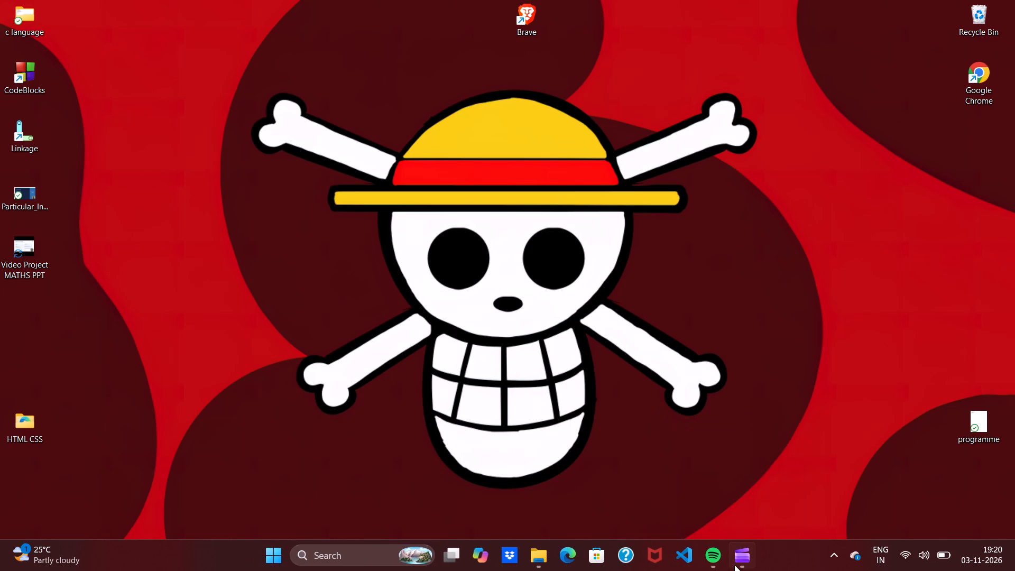
{"action": "left_click", "coordinate": [744, 479]}
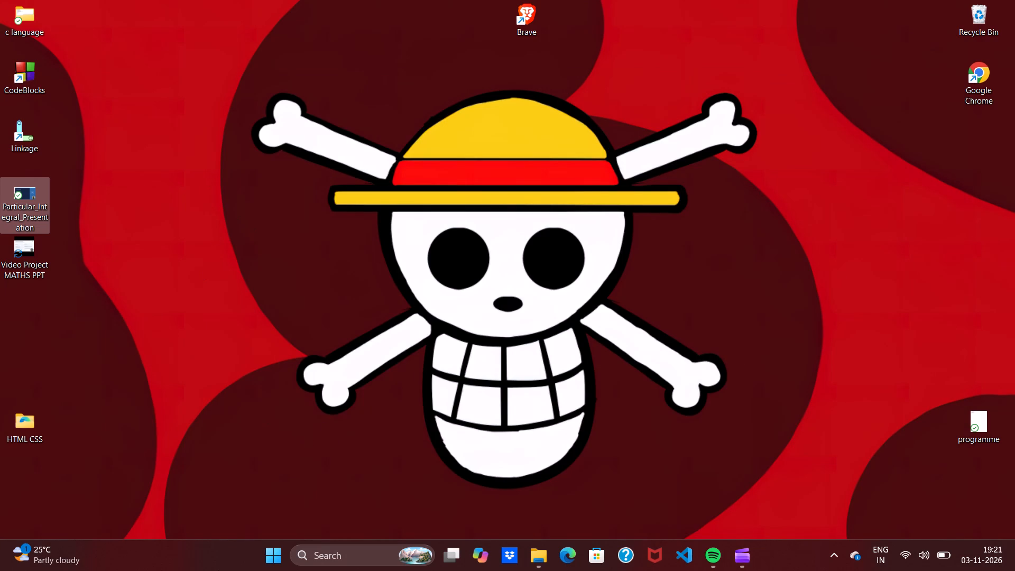
Reopen WhatsApp from the recent Windows search items.
{"action": "left_click", "coordinate": [365, 555]}
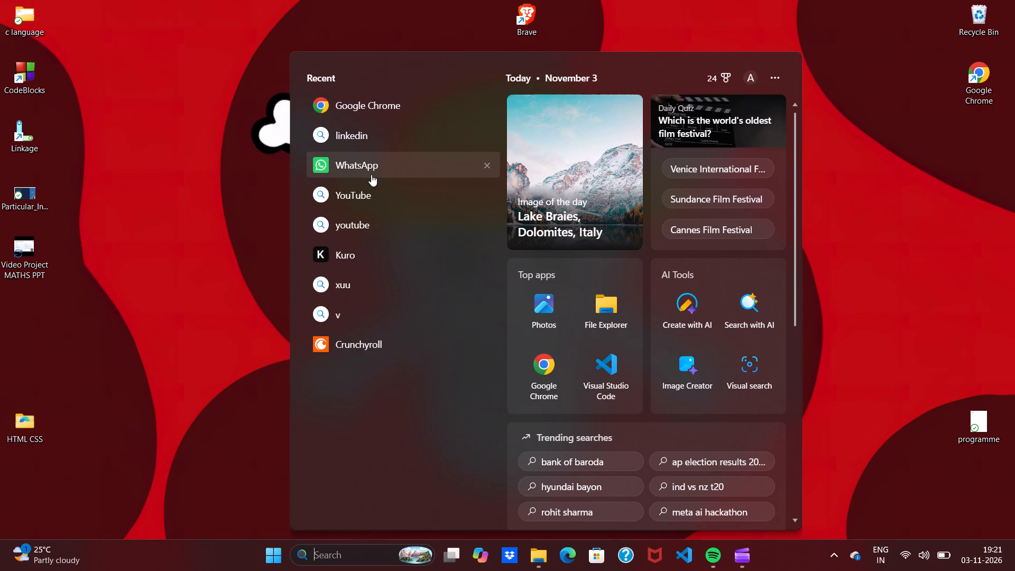
{"action": "left_click", "coordinate": [371, 174]}
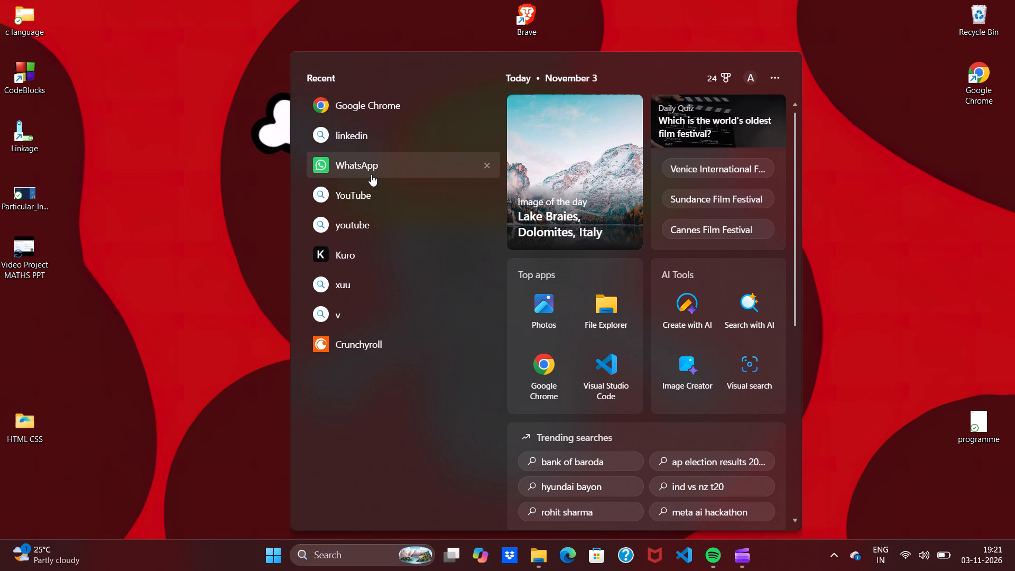
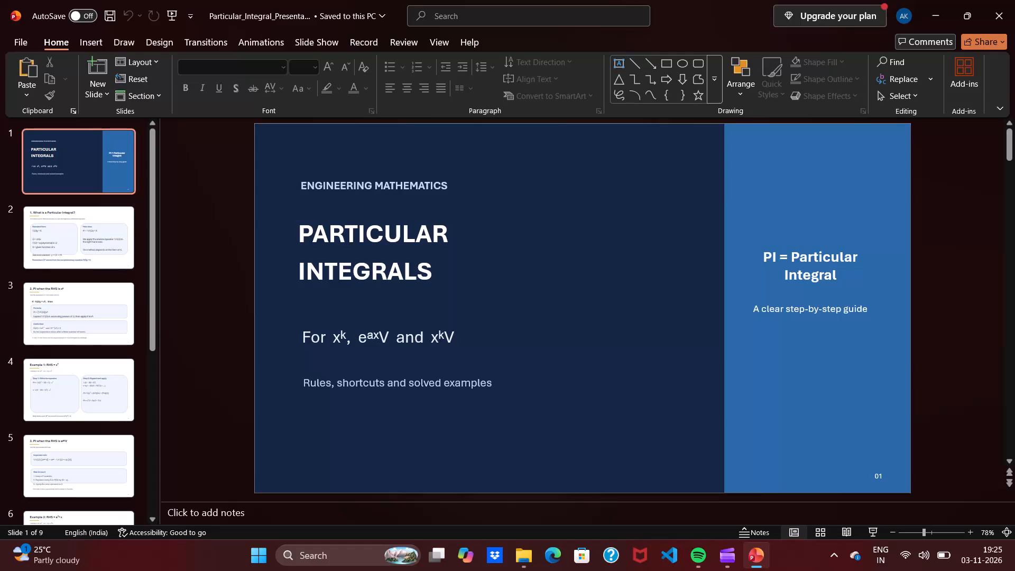
Open the properties of the connected Wi-Fi network and examine its connection, IP and DNS details.
{"action": "left_click", "coordinate": [903, 549]}
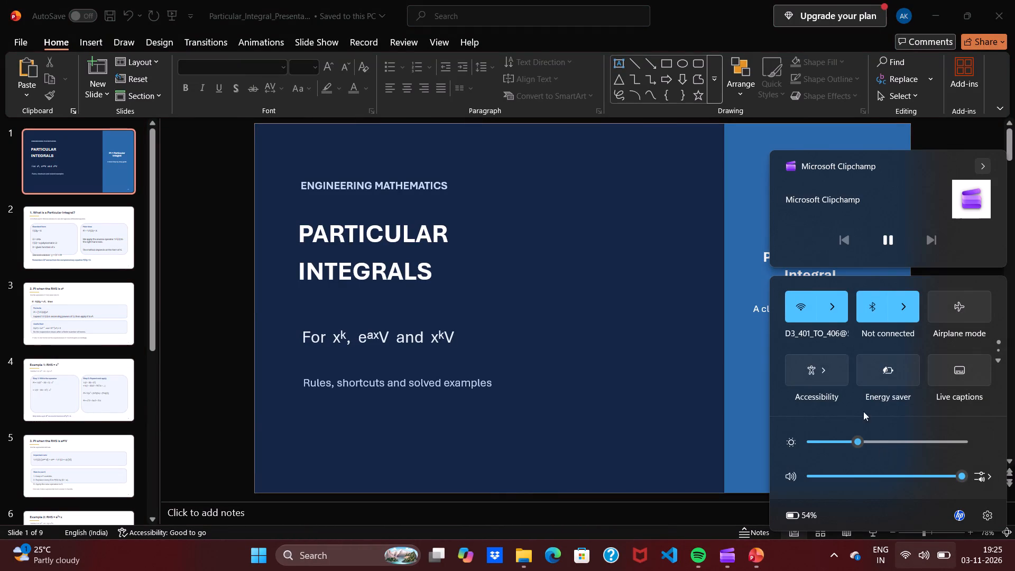
{"action": "left_click", "coordinate": [841, 314]}
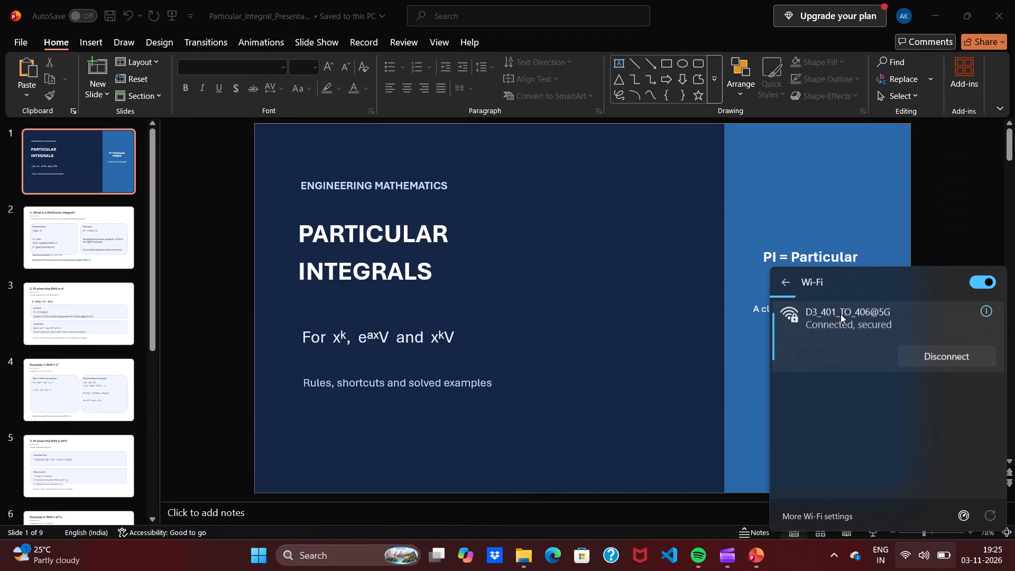
{"action": "left_click", "coordinate": [980, 310]}
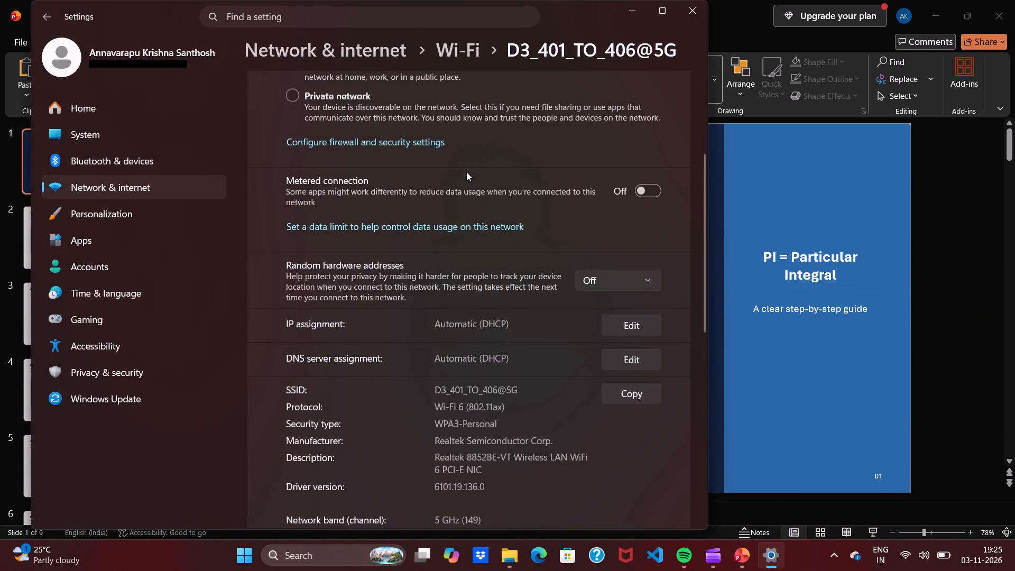
{"action": "scroll", "coordinate": [466, 172], "scroll_direction": "down", "scroll_amount": 6}
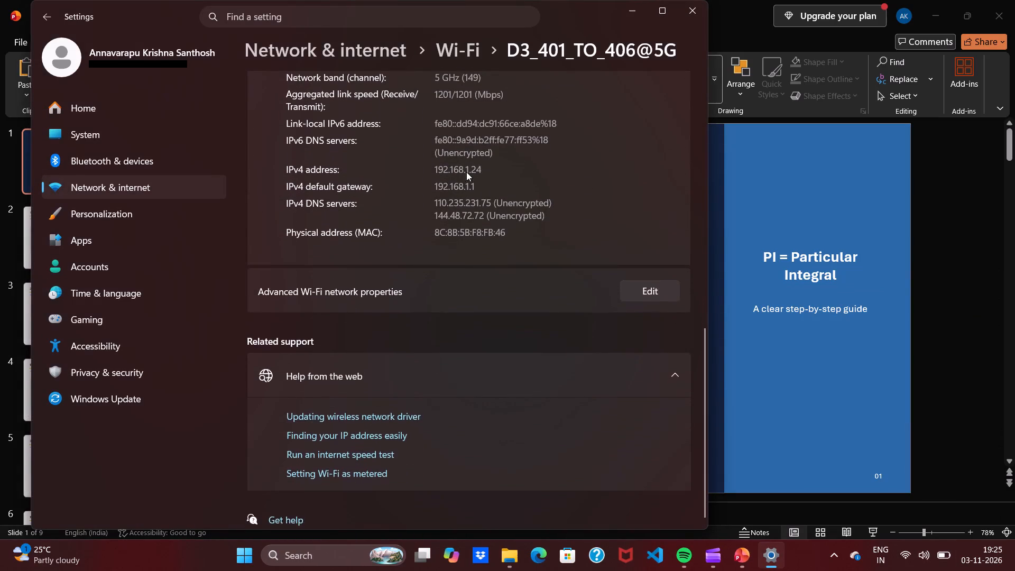
{"action": "scroll", "coordinate": [466, 172], "scroll_direction": "down", "scroll_amount": 2}
{"action": "scroll", "coordinate": [466, 172], "scroll_direction": "up", "scroll_amount": 6}
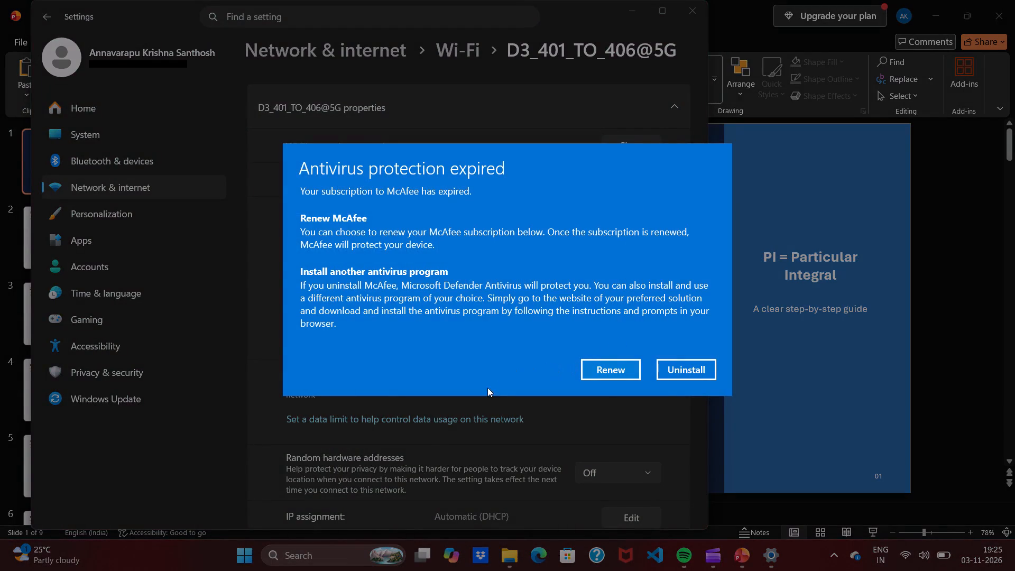
Choose to renew the McAfee subscription in the antivirus protection prompt.
{"action": "left_click", "coordinate": [637, 377]}
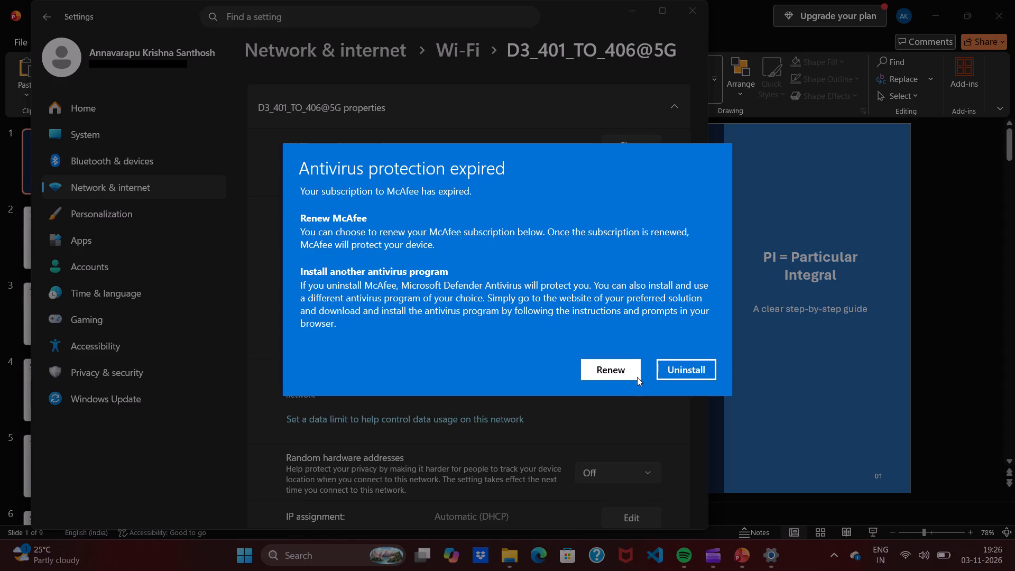